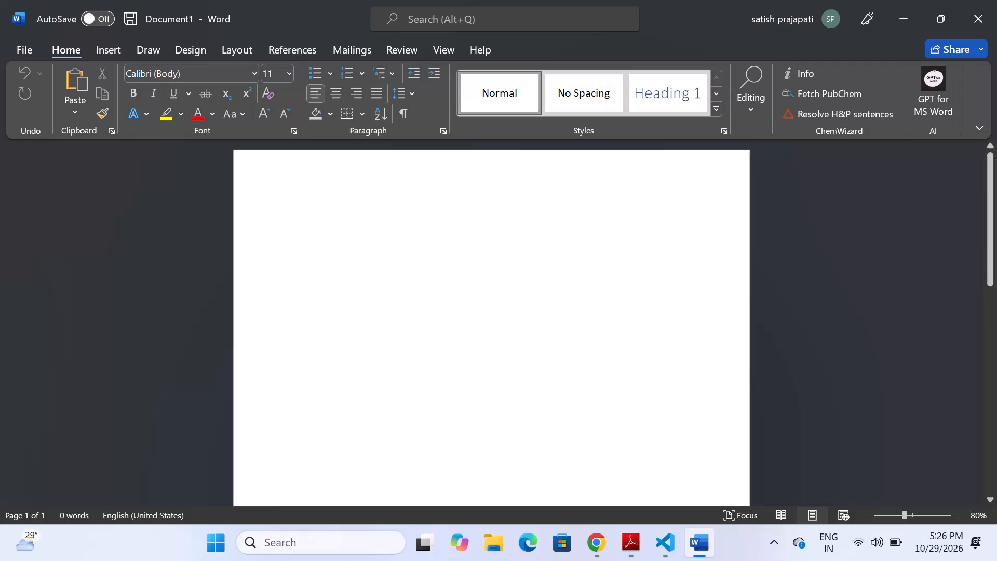
Change the blank document's page orientation to Landscape.
scroll(436, 264, down, 3)
ctrl+scroll(436, 264, down, 3)
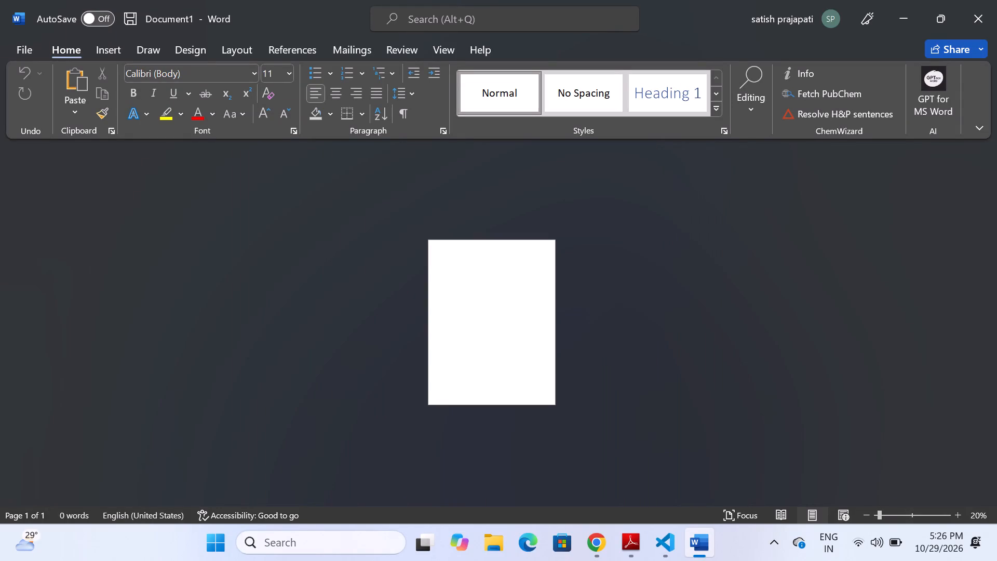
click(244, 45)
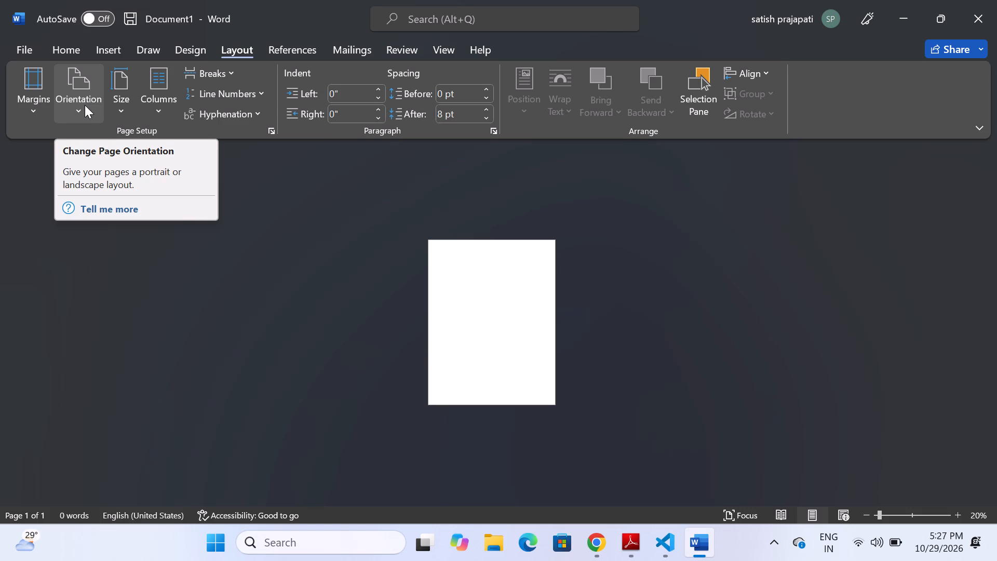
click(85, 105)
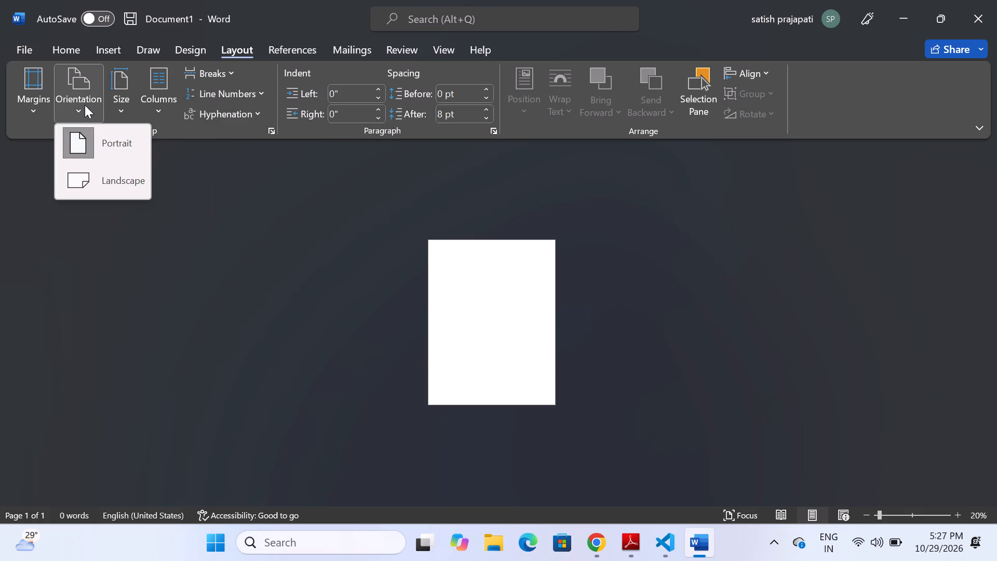
click(90, 178)
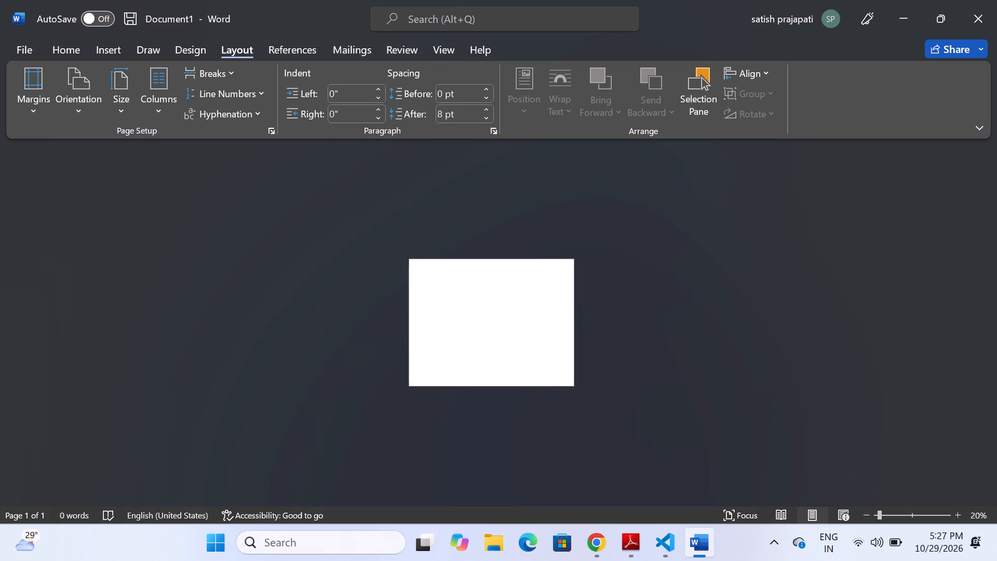
ctrl+scroll(409, 273, up, 4)
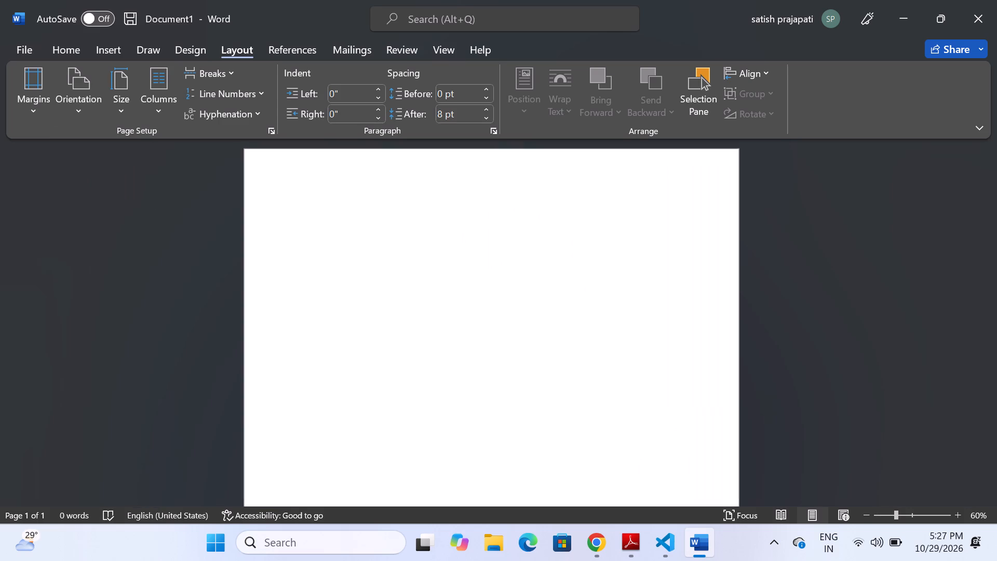
click(85, 117)
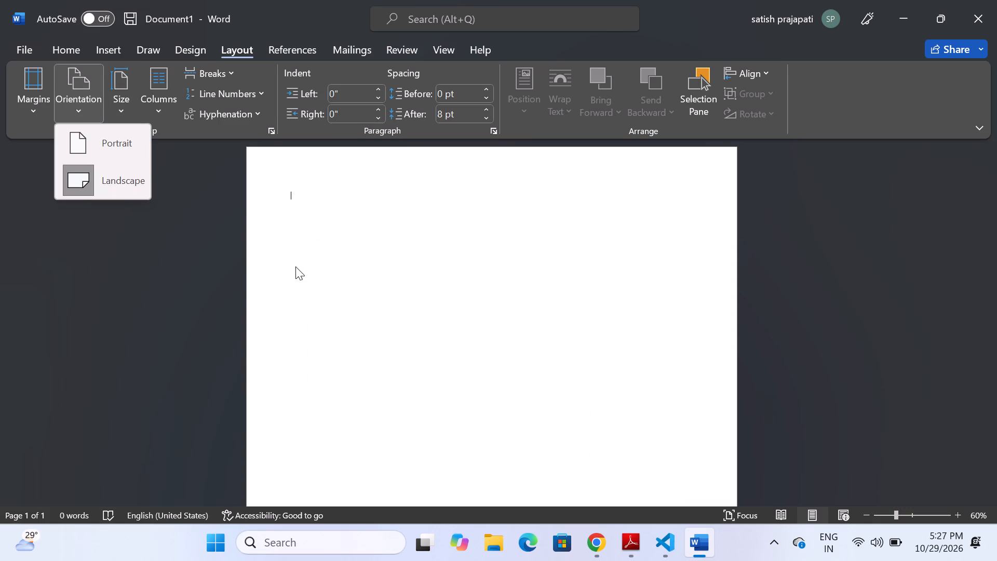
click(240, 291)
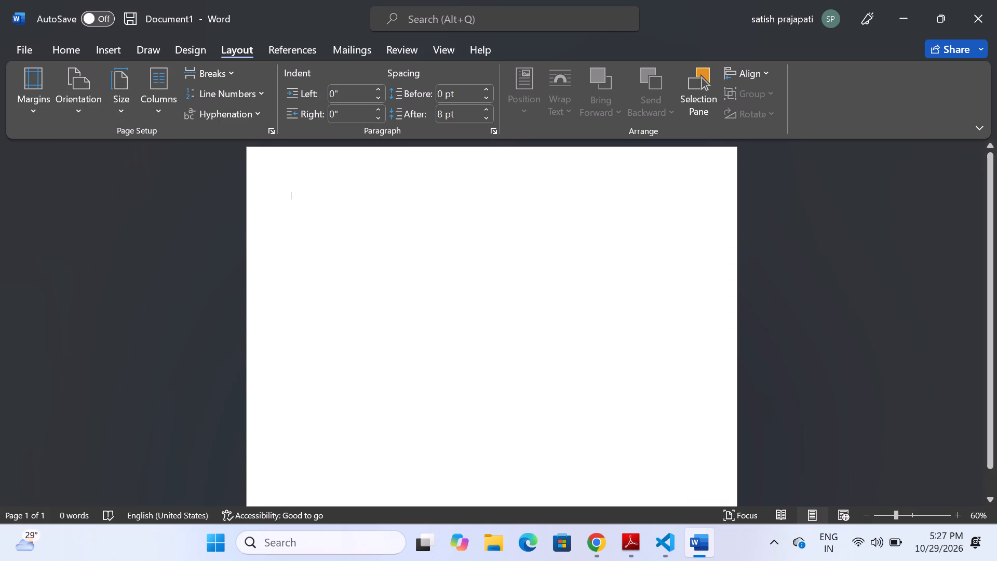
Draw a tall rectangle near the page's left edge, about 8.3 inches high and 3.2 inches wide.
ctrl+scroll(340, 234, down, 1)
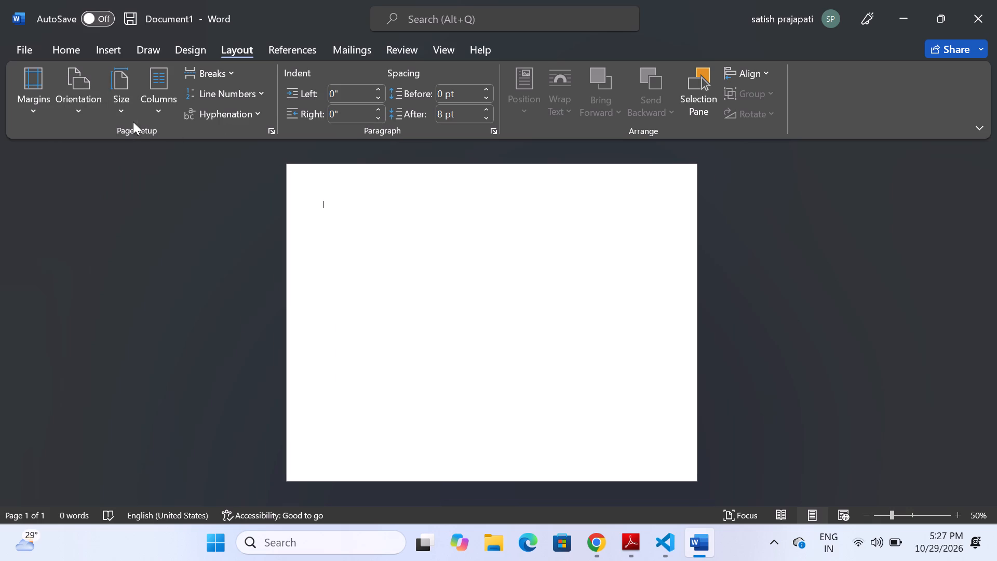
click(105, 51)
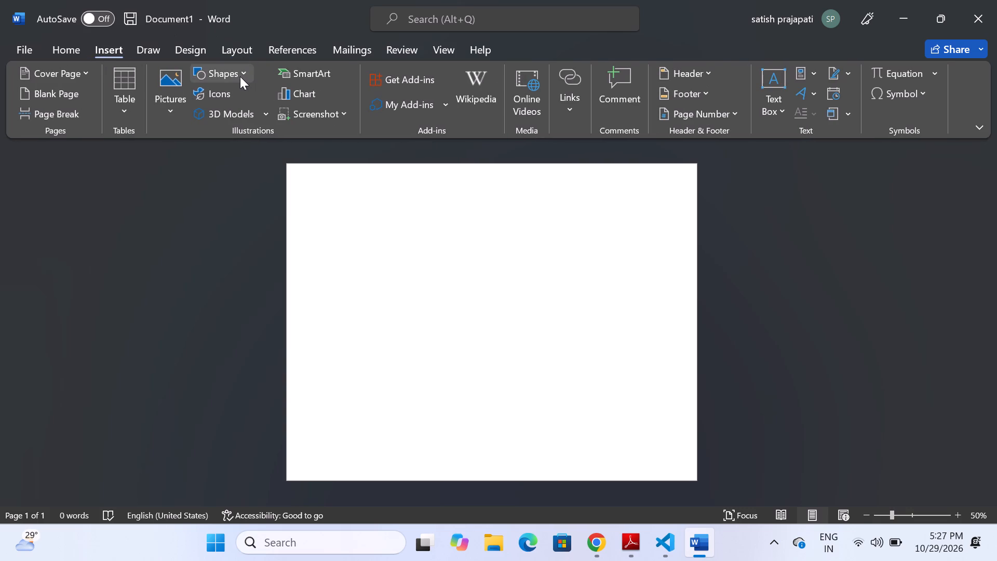
click(240, 75)
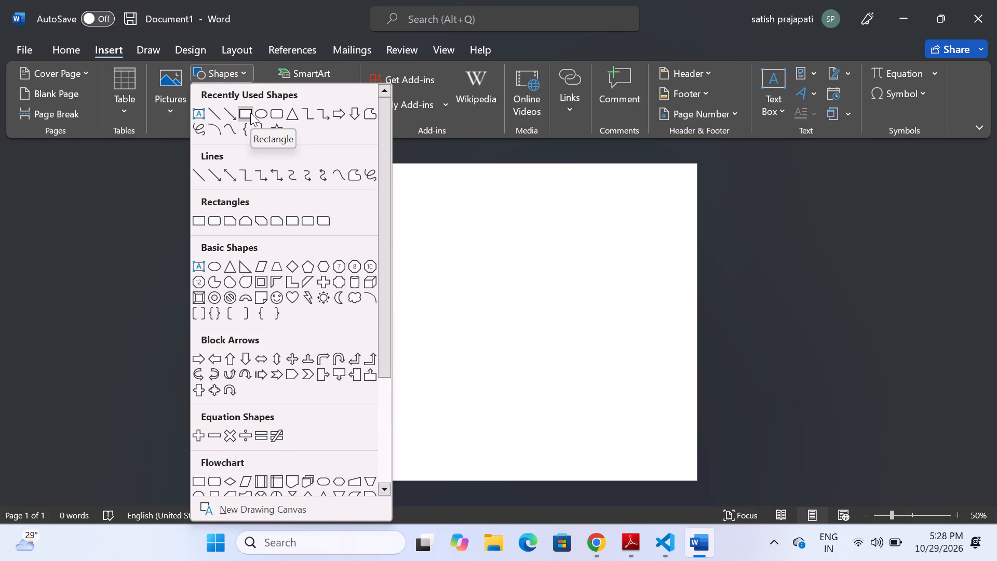
click(250, 113)
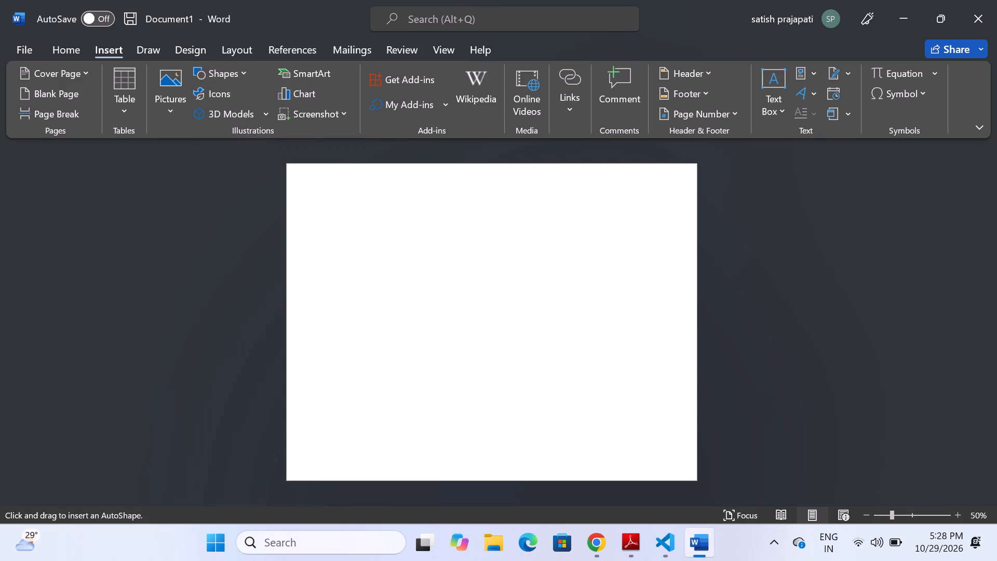
drag(291, 165, 398, 189)
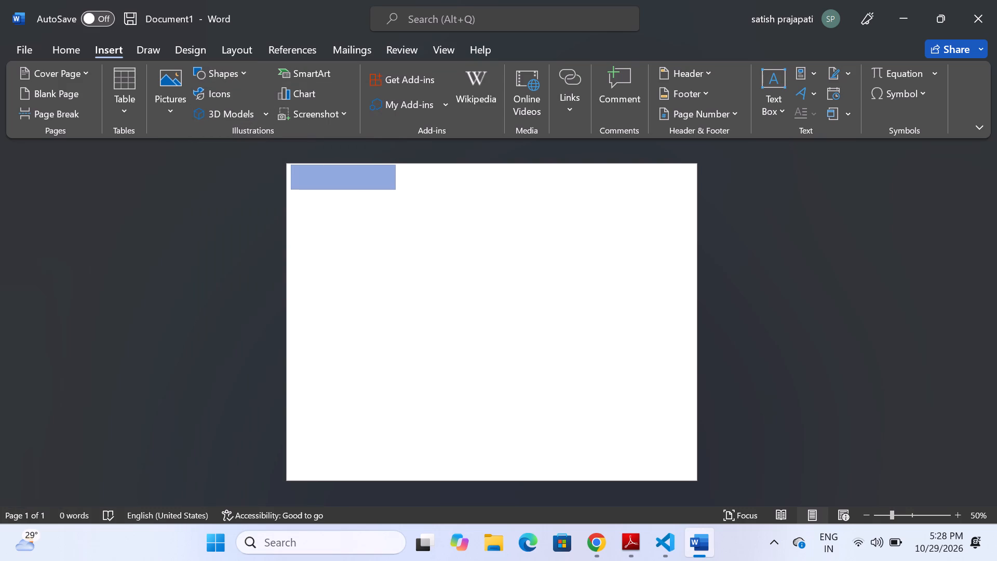
drag(398, 189, 412, 495)
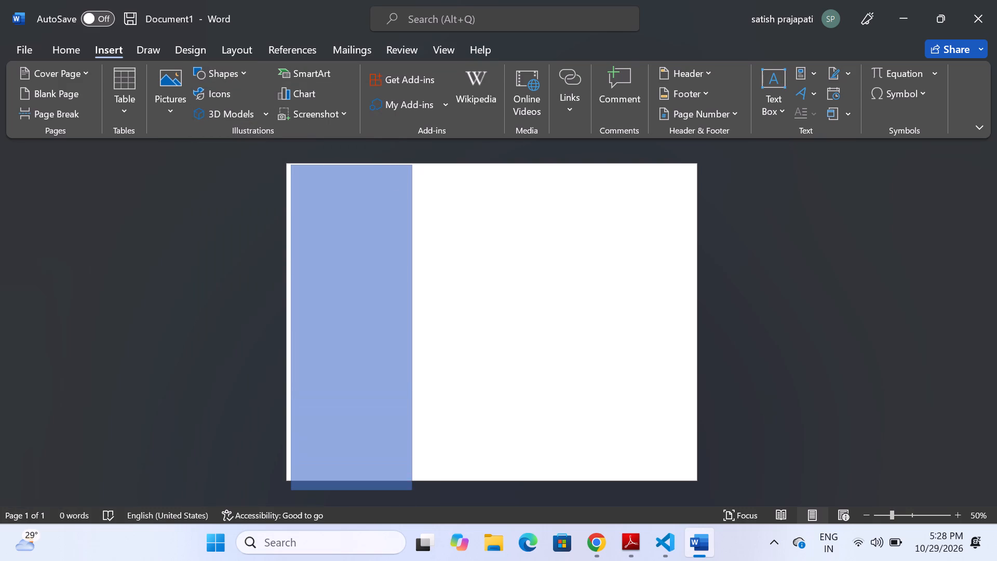
drag(412, 495, 411, 475)
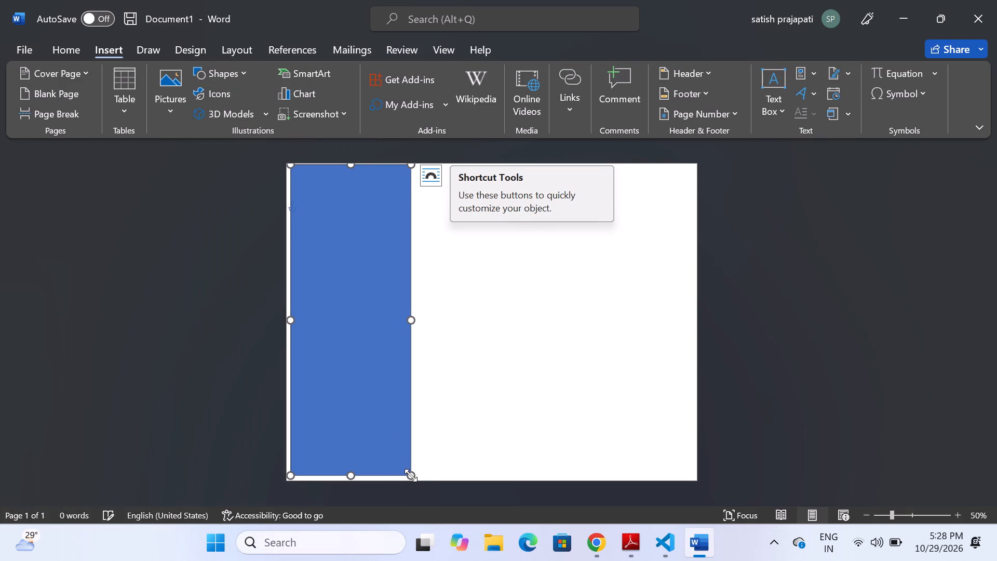
Align the rectangle with the page's left edge and stretch it to full page height, about 8.46 inches high and 3.53 inches wide.
click(353, 364)
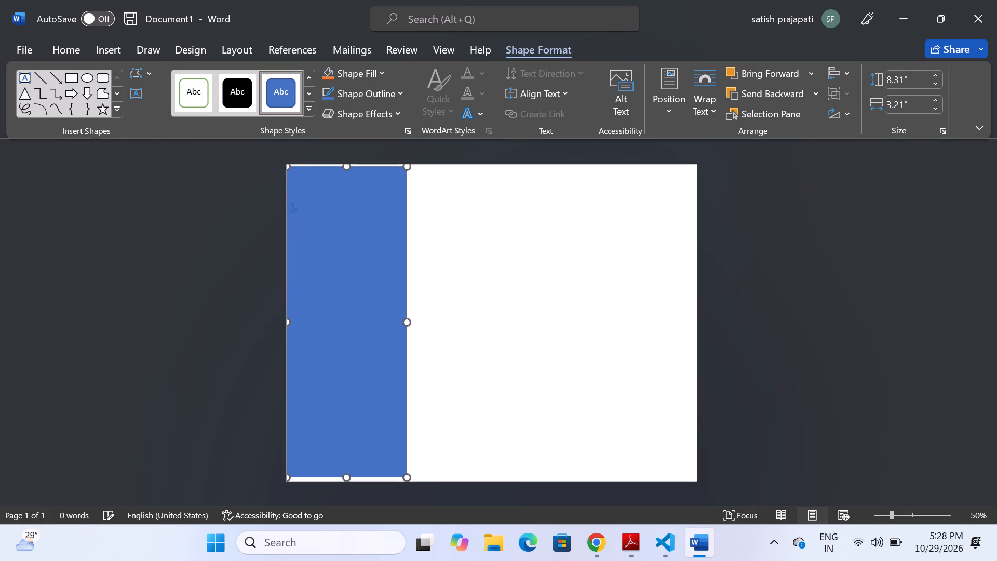
click(347, 168)
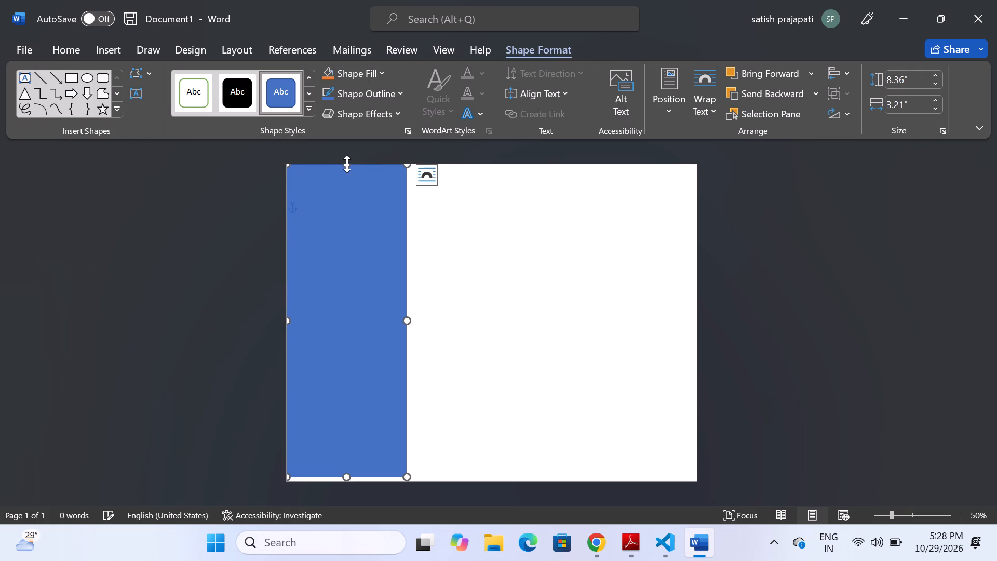
drag(350, 477, 350, 477)
drag(350, 477, 349, 484)
click(448, 405)
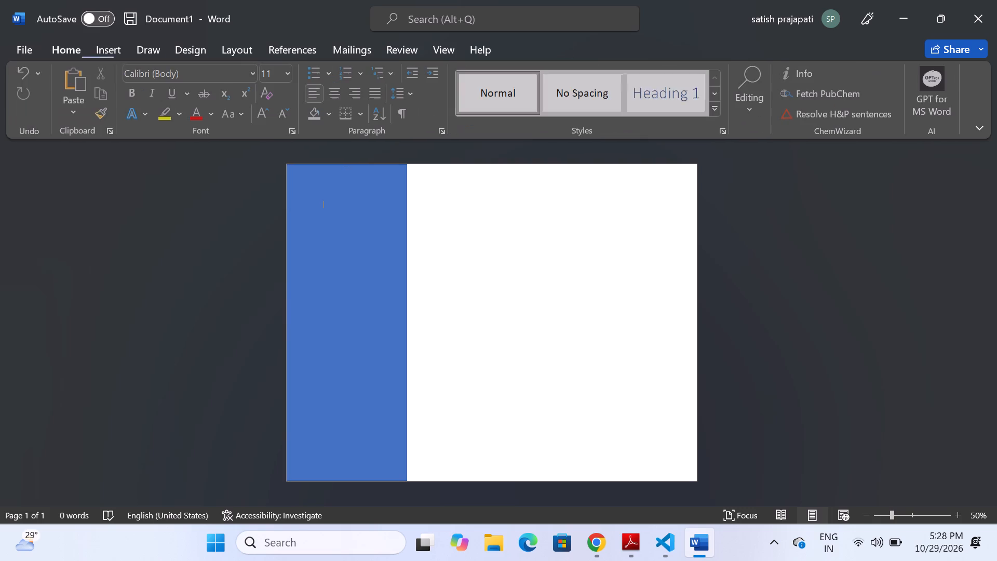
click(370, 363)
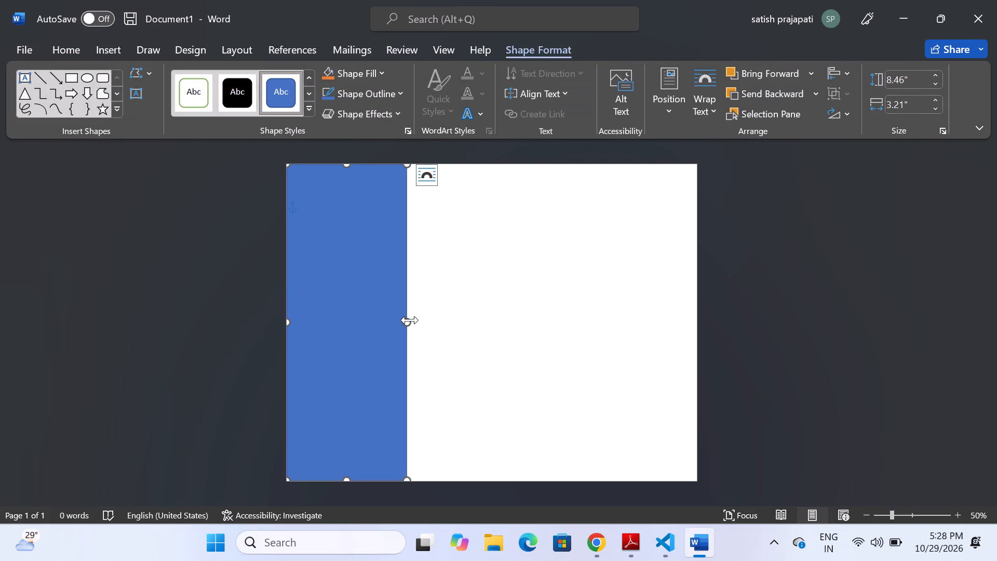
drag(410, 320, 419, 320)
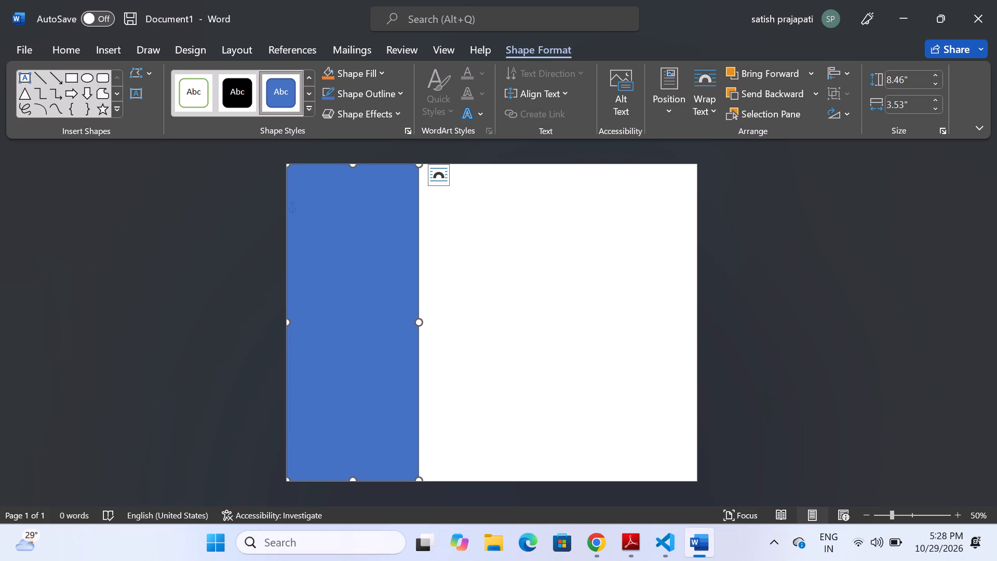
Draw an oval across the rectangle's right edge at mid-page, about 2.89 inches high and 3.38 inches wide.
click(89, 76)
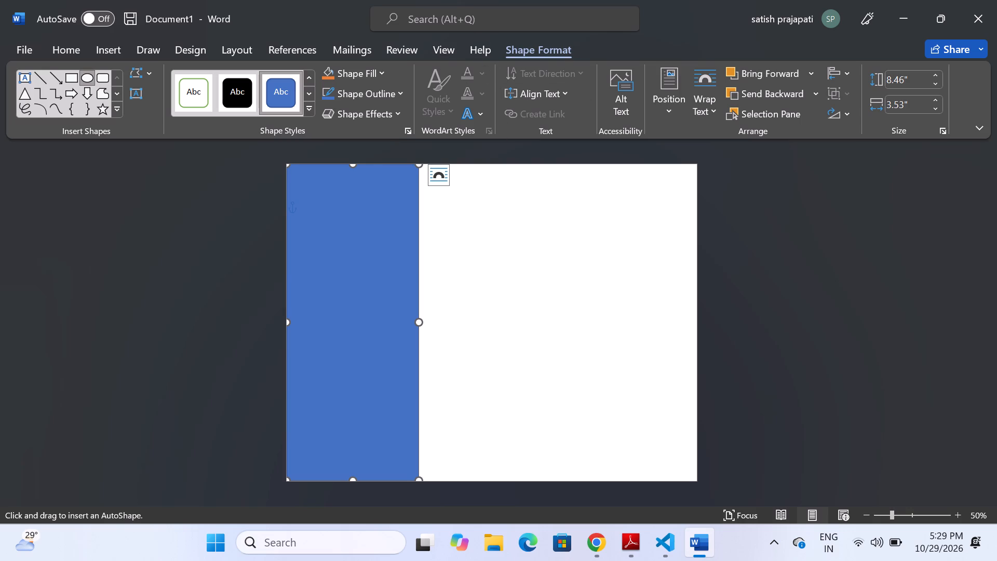
drag(354, 258, 438, 296)
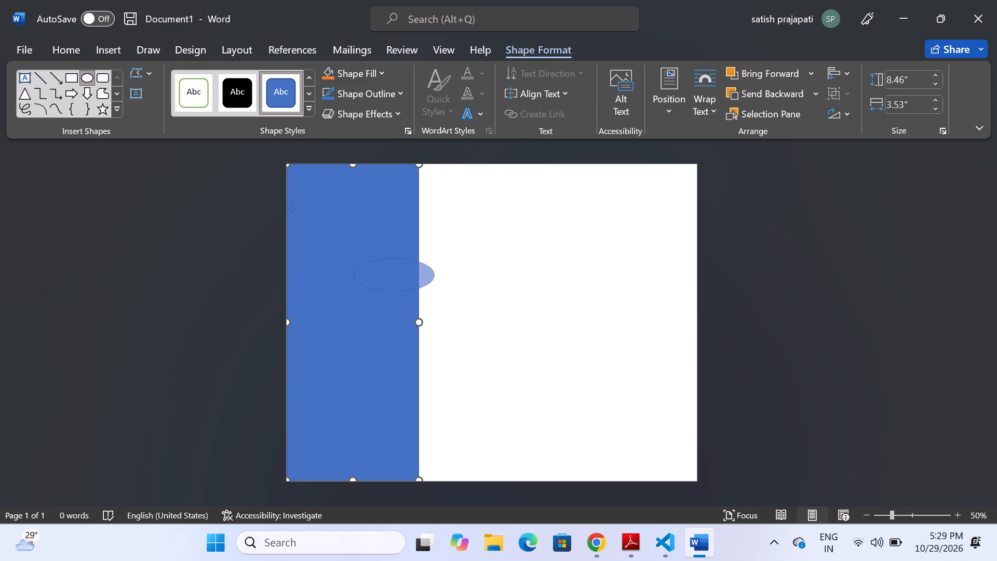
drag(438, 296, 457, 361)
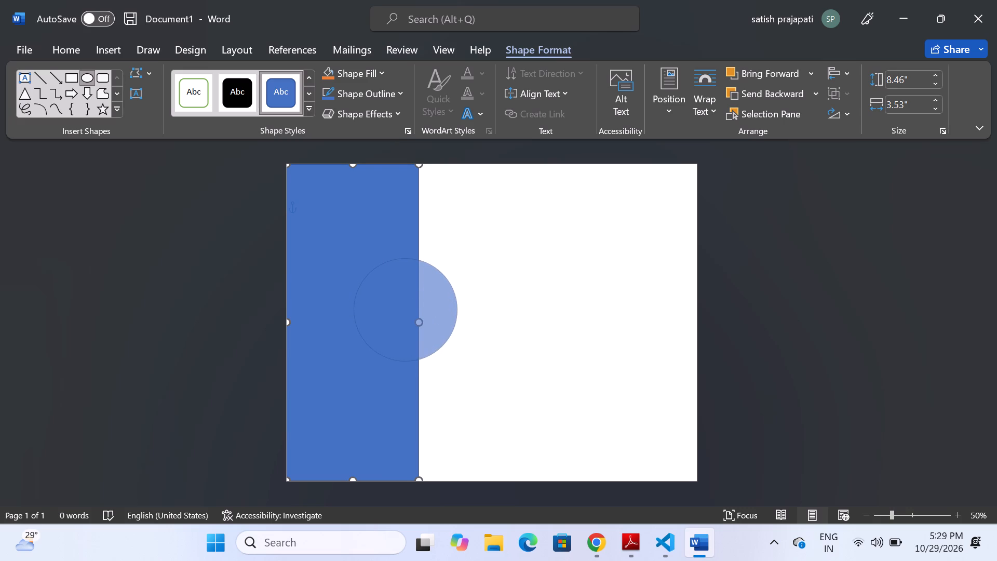
drag(457, 361, 480, 412)
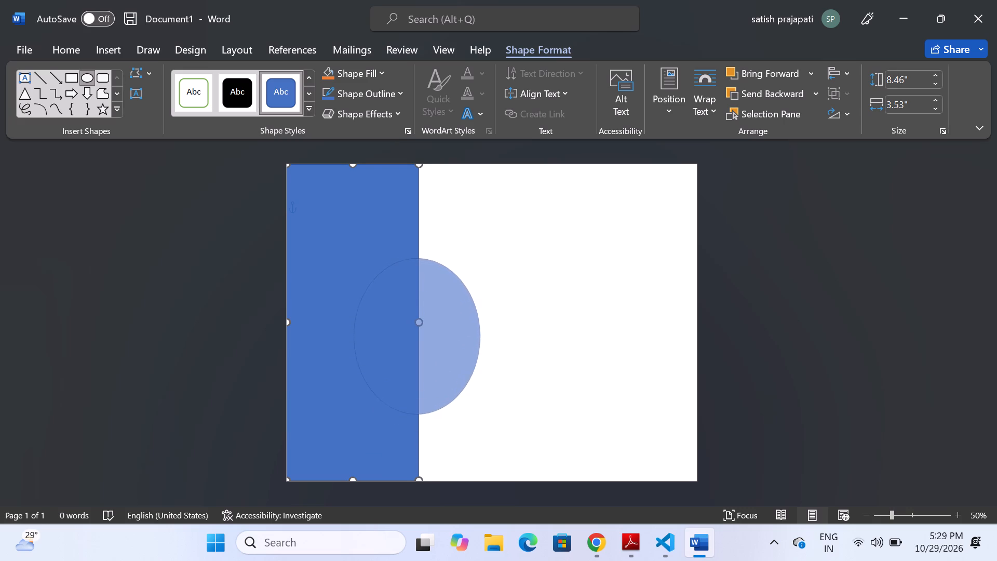
drag(480, 412, 480, 366)
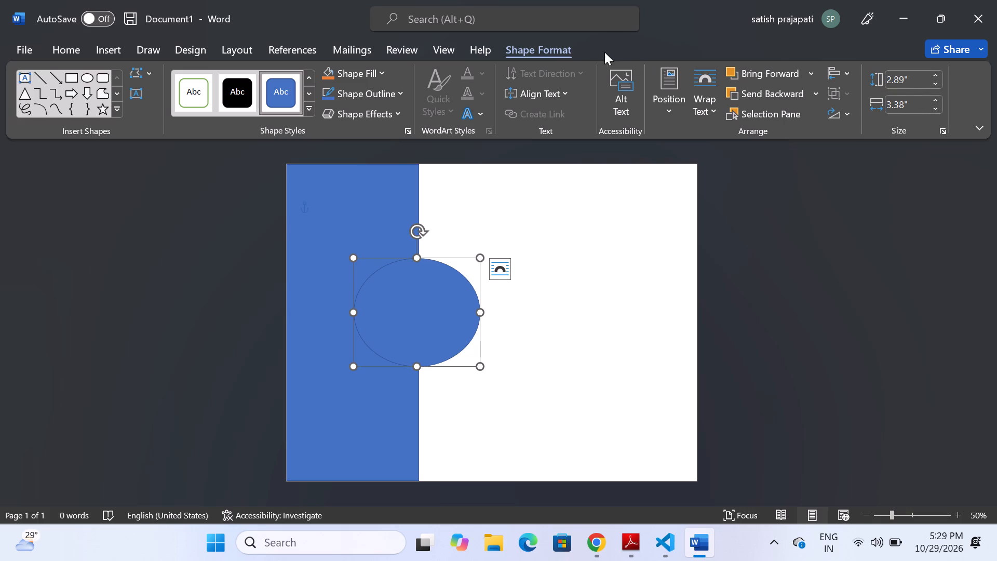
Set the oval's height and width both to 3.3 inches.
click(915, 81)
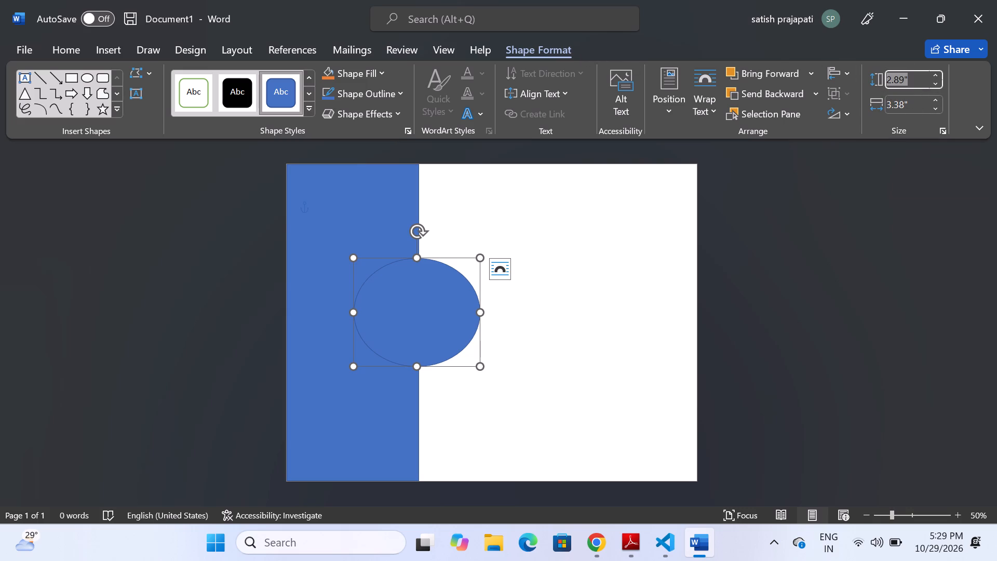
text(3.3)
key(Tab)
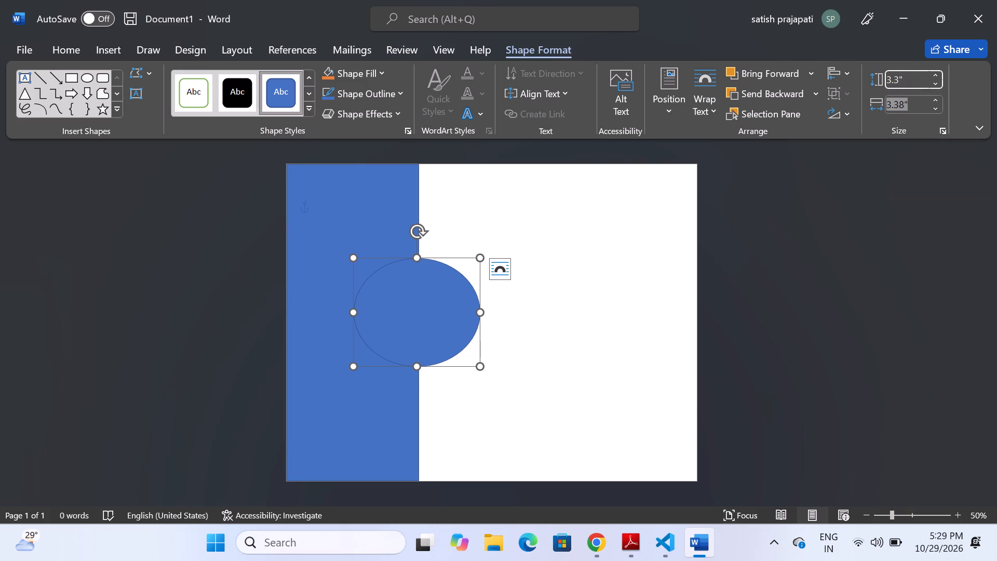
text(3.3)
key(Return)
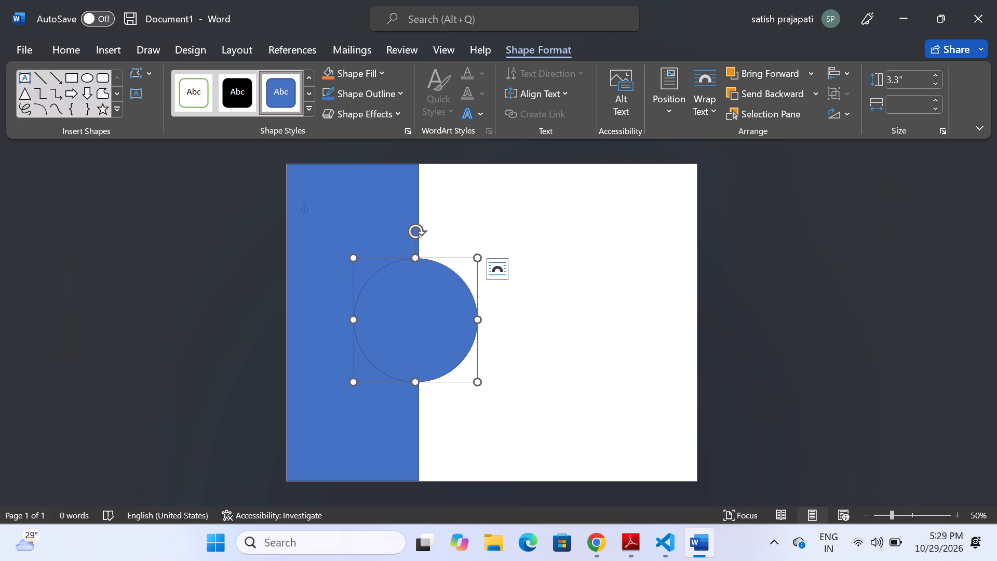
click(609, 296)
Nudge the 3.3-inch circle slightly left across the rectangle's right edge.
click(423, 319)
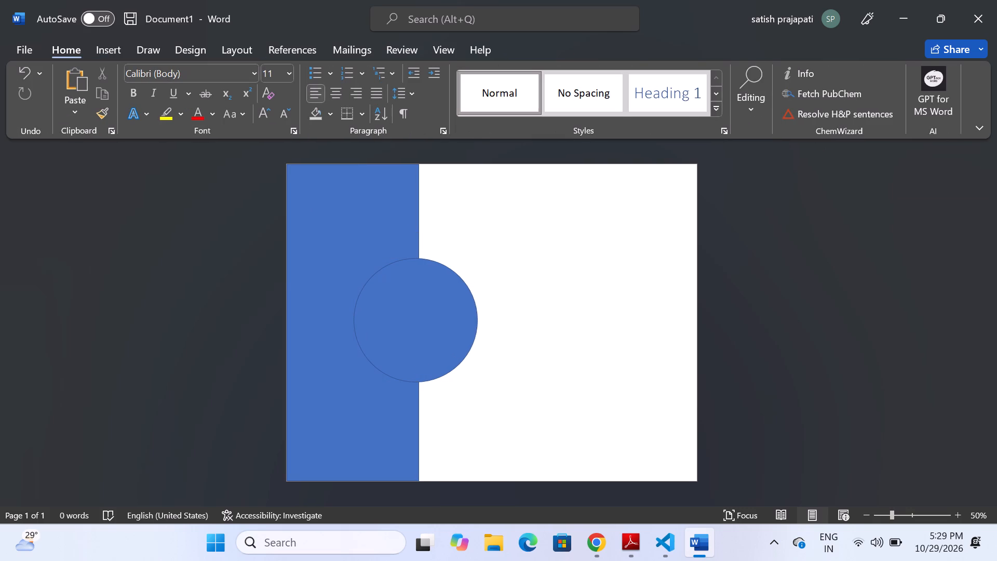
key(Left)
key(Left)
key(Left)
key(Left)
key(Left)
key(Left)
key(Left)
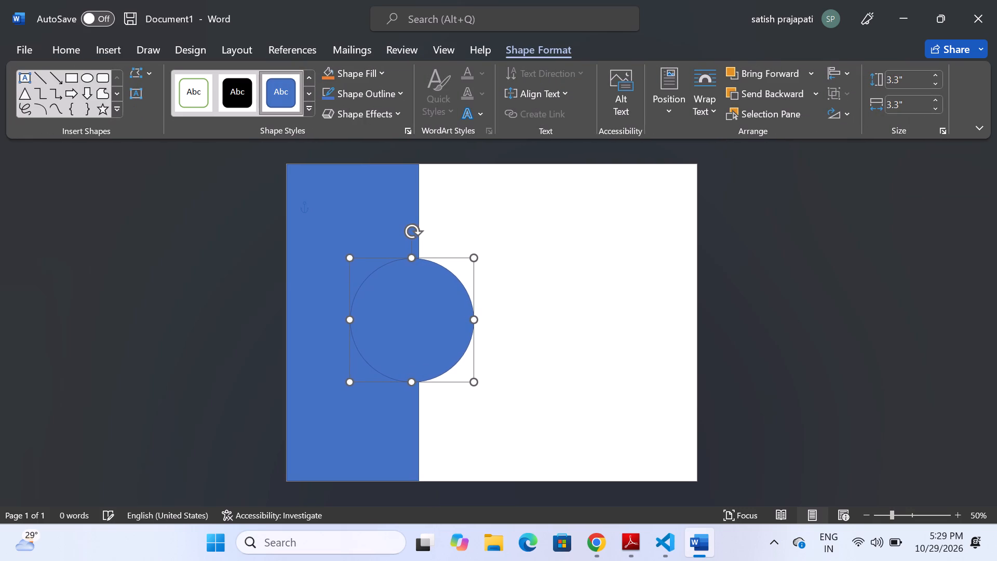
key(Left)
key(Left)
key(Left)
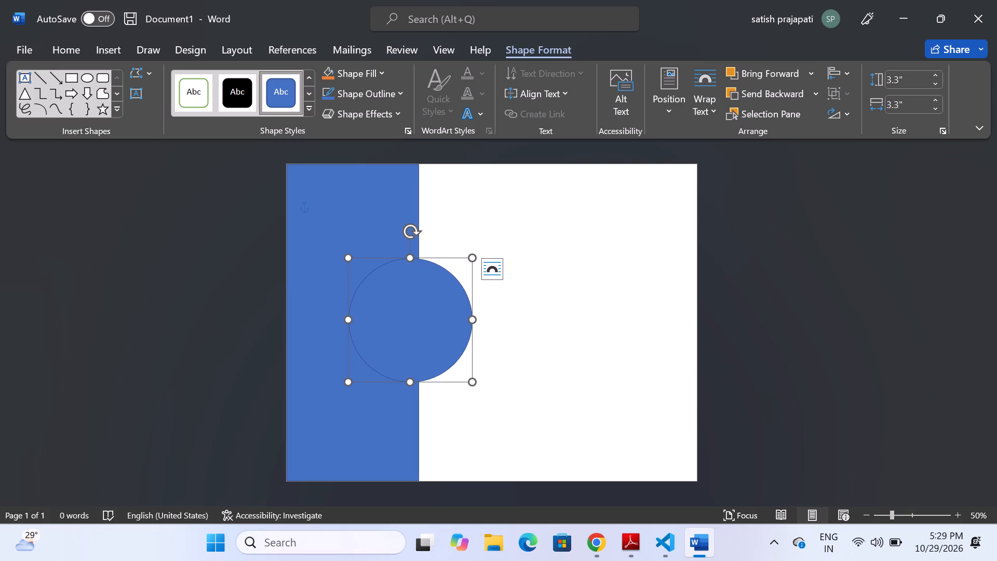
Duplicate the 3.3-inch circle as a copy 2.5 inches high and wide, centred inside the original.
key(ctrl+d)
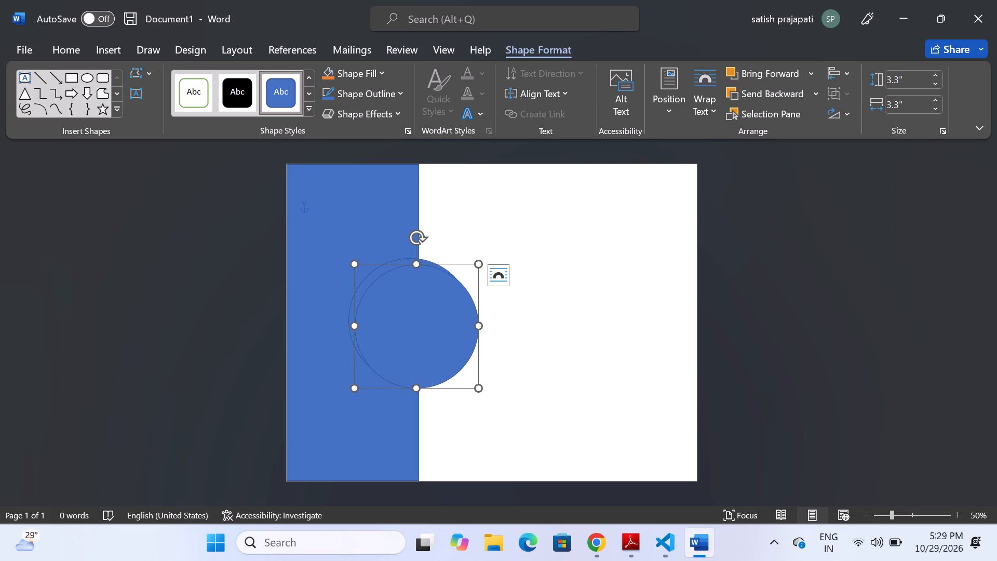
click(913, 81)
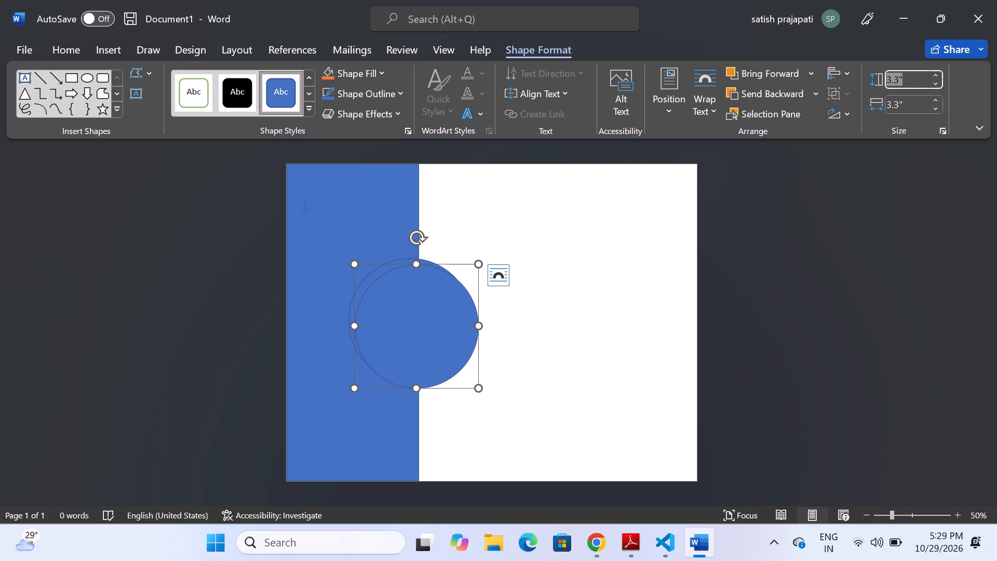
text(2.5)
key(Tab)
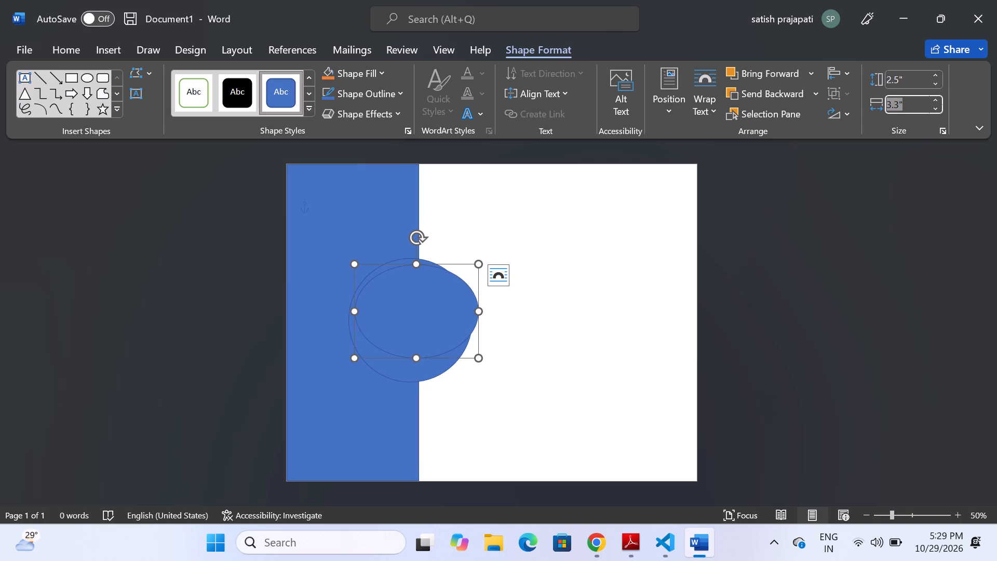
text(2.5)
key(Return)
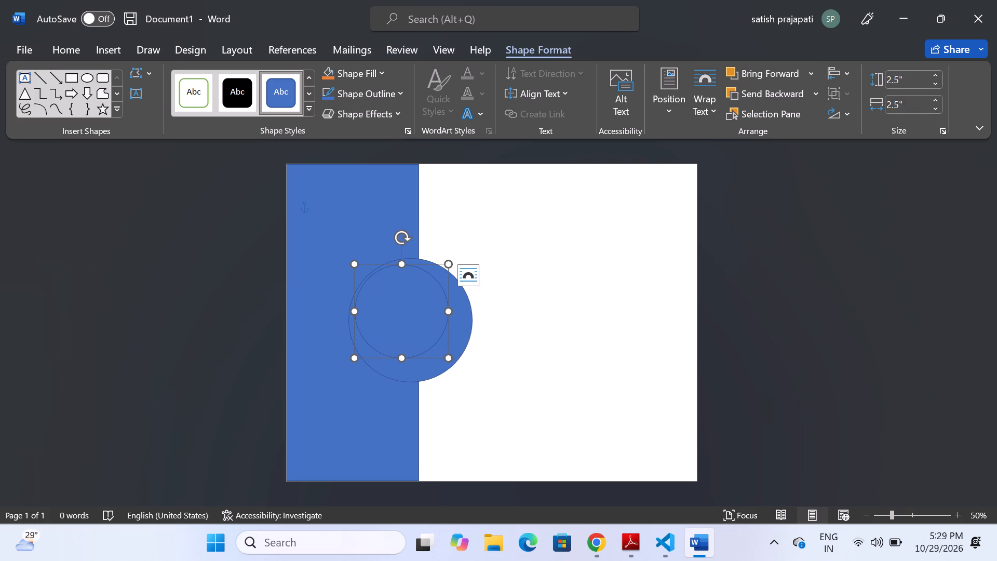
drag(404, 302, 415, 313)
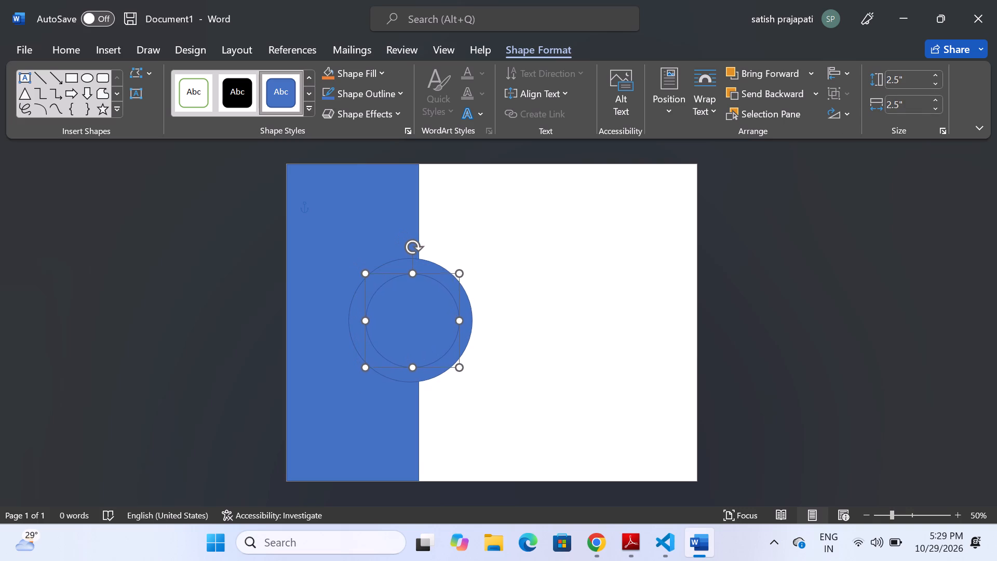
drag(415, 313, 412, 311)
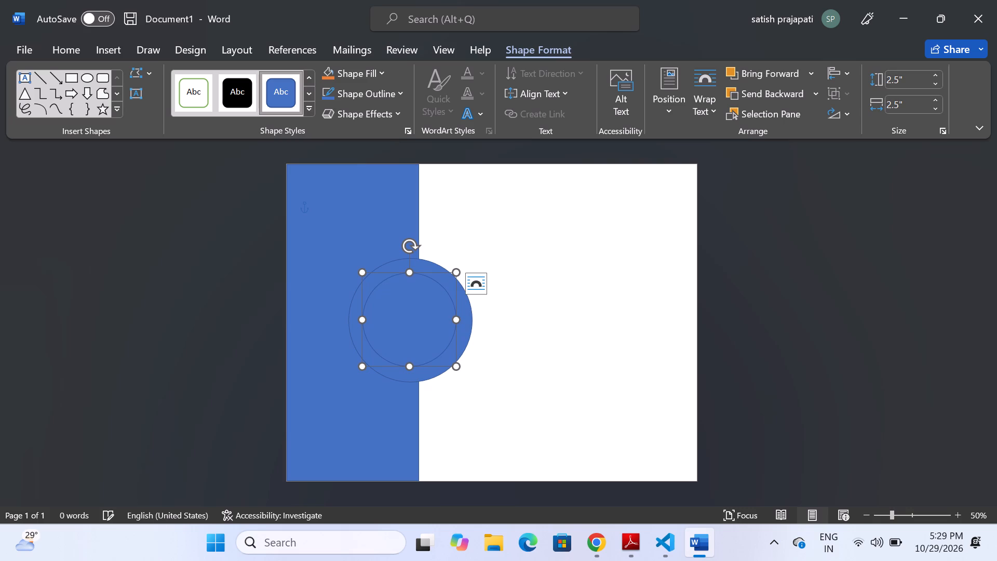
Set the inner circle's height and width both to 2.1 inches.
click(907, 76)
text(2.1)
key(Tab)
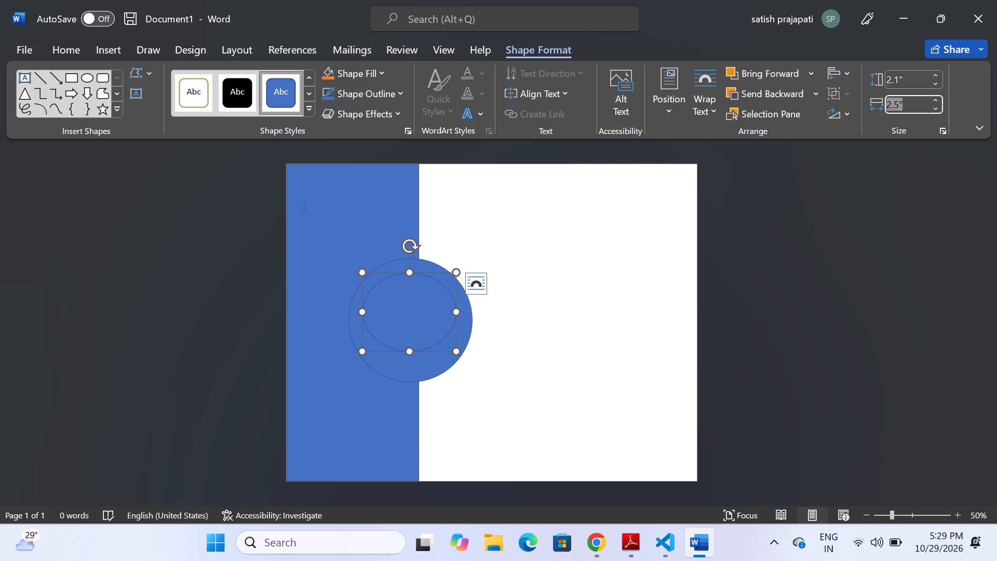
text(2.1)
key(Return)
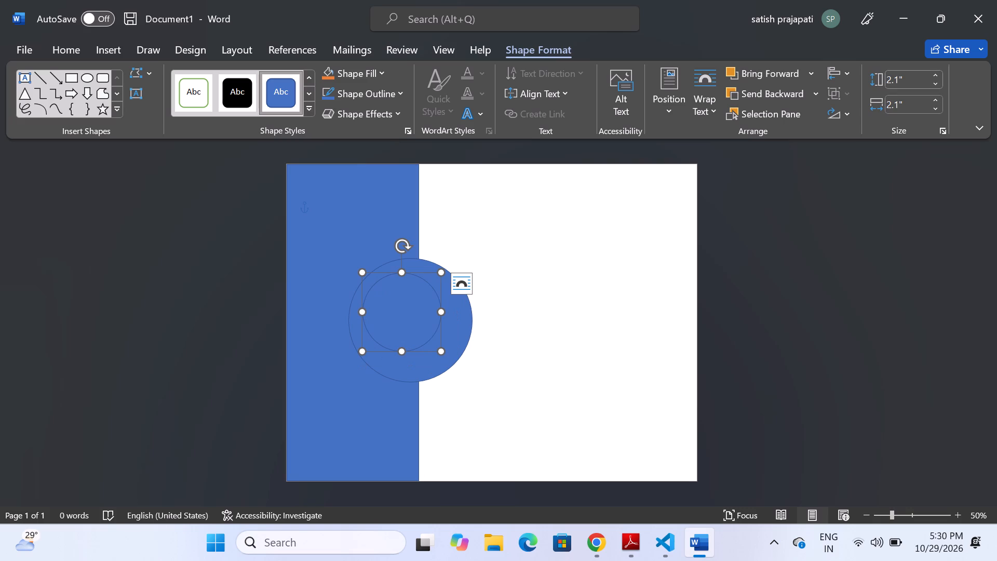
Recentre the 2.1-inch circle inside the 3.3-inch circle, fine-tuning its position with small nudges.
drag(415, 324, 422, 330)
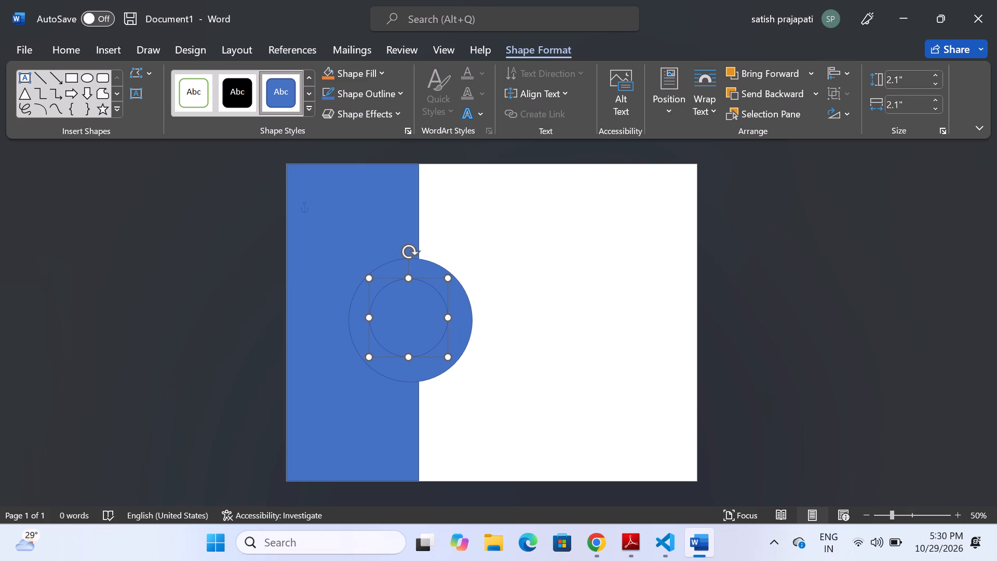
drag(422, 330, 424, 333)
click(567, 292)
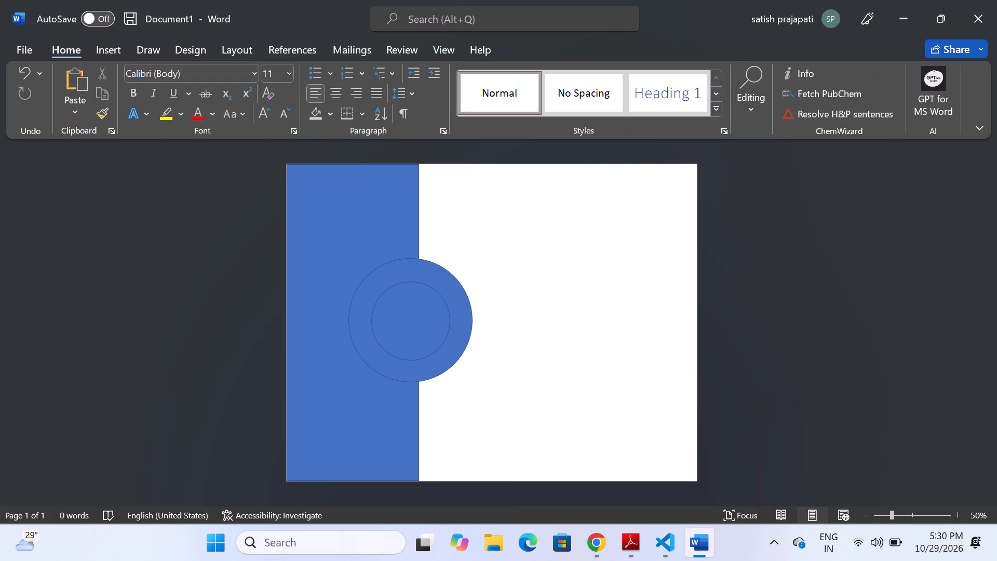
click(405, 318)
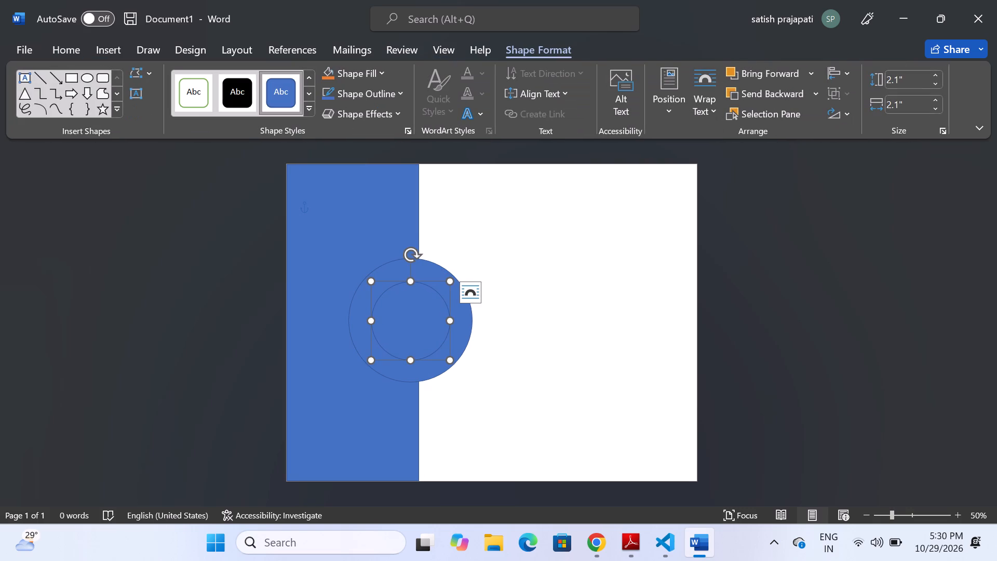
key(Up)
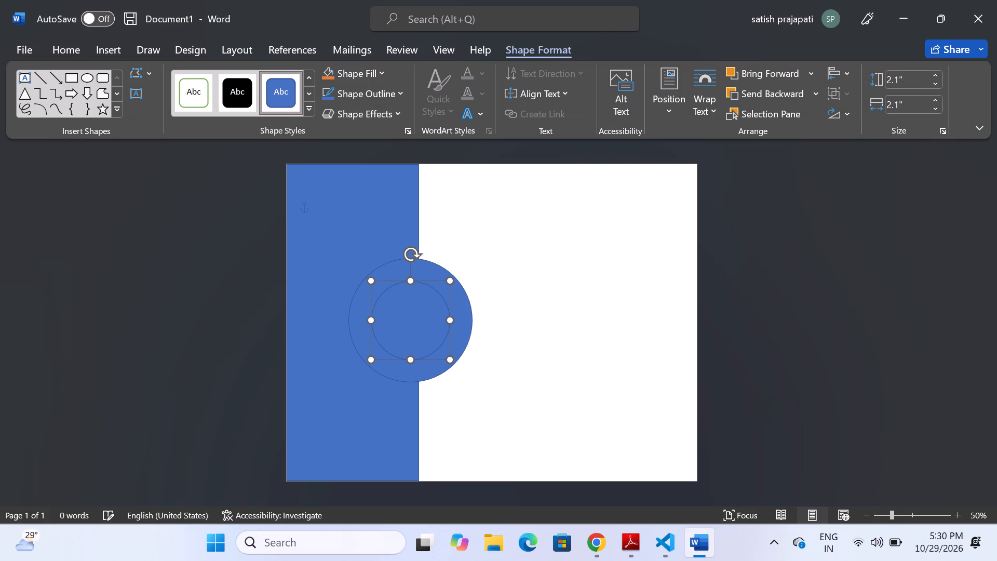
key(Left)
key(Left)
key(Up)
key(Up)
key(Right)
key(Right)
key(Right)
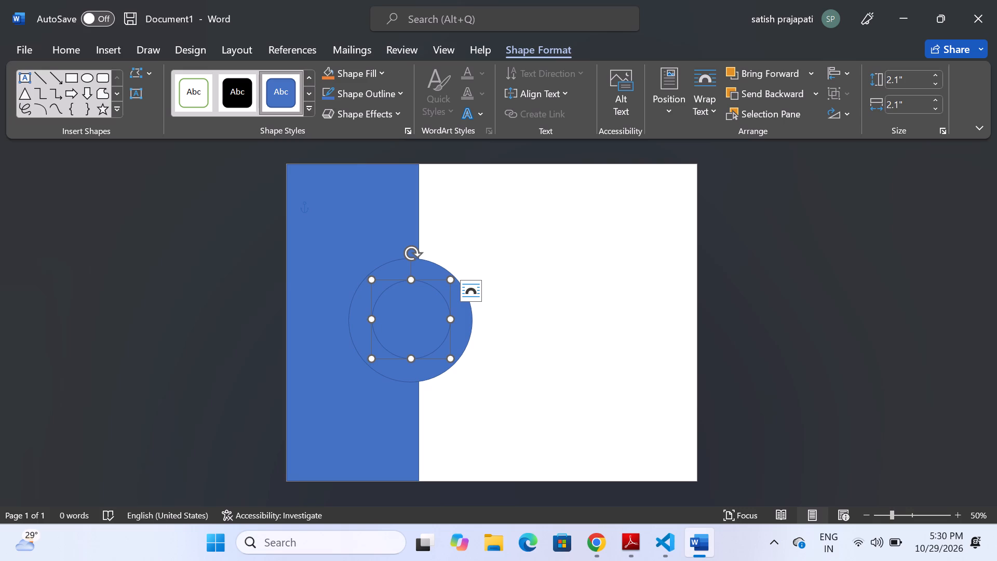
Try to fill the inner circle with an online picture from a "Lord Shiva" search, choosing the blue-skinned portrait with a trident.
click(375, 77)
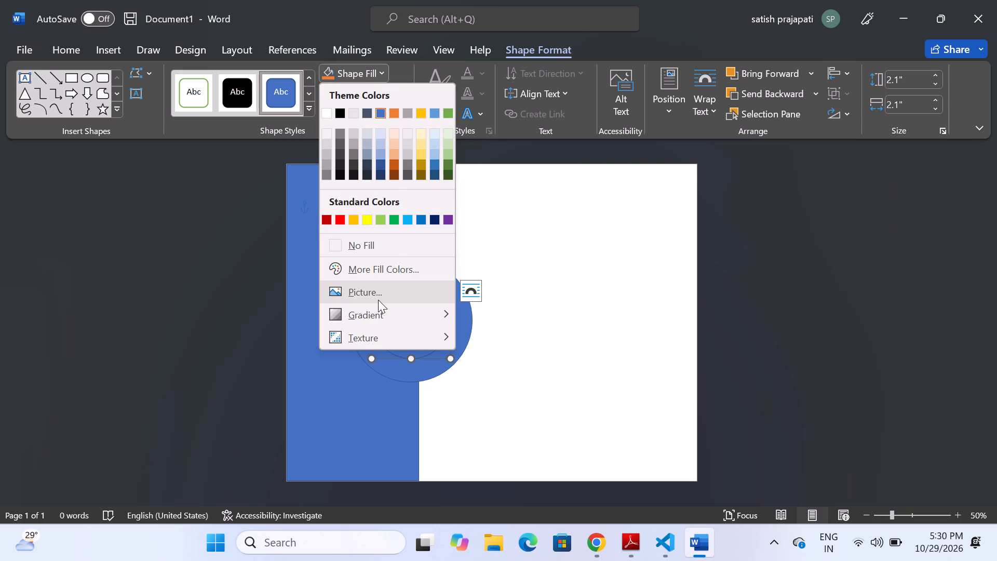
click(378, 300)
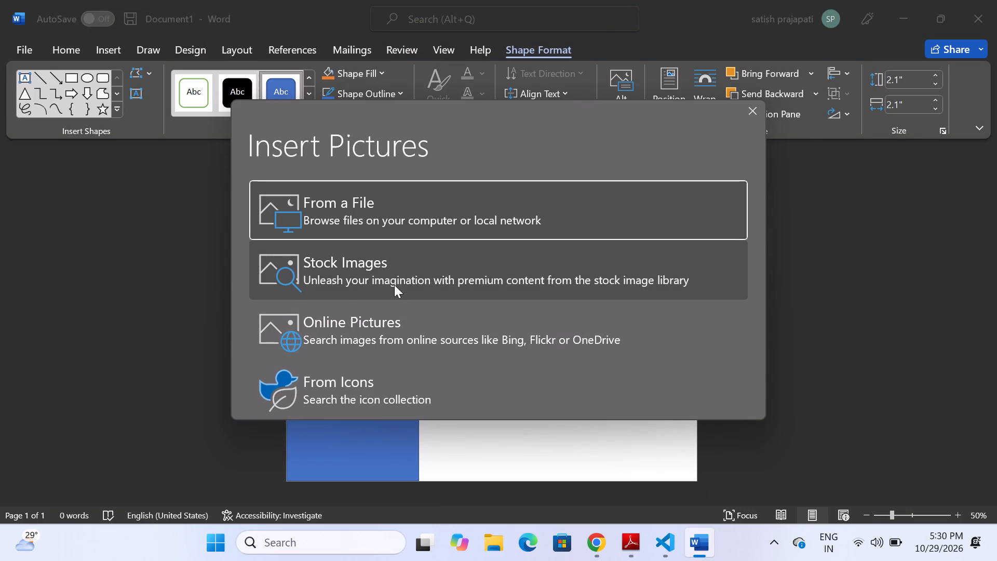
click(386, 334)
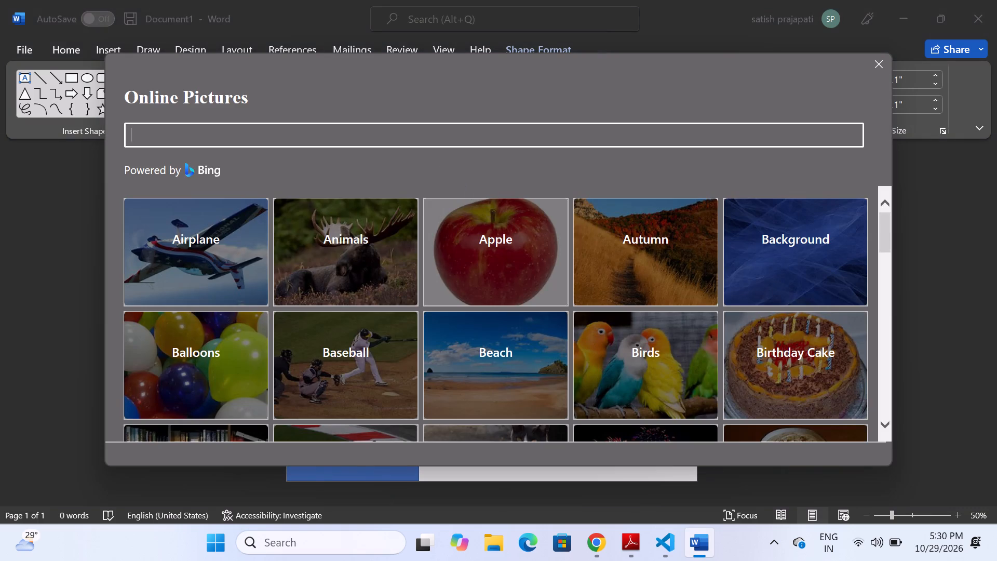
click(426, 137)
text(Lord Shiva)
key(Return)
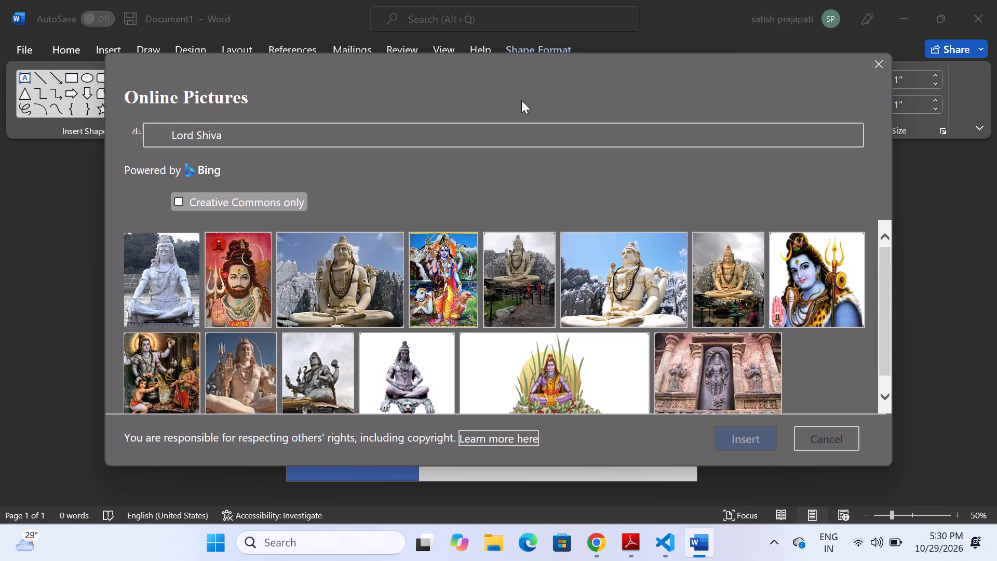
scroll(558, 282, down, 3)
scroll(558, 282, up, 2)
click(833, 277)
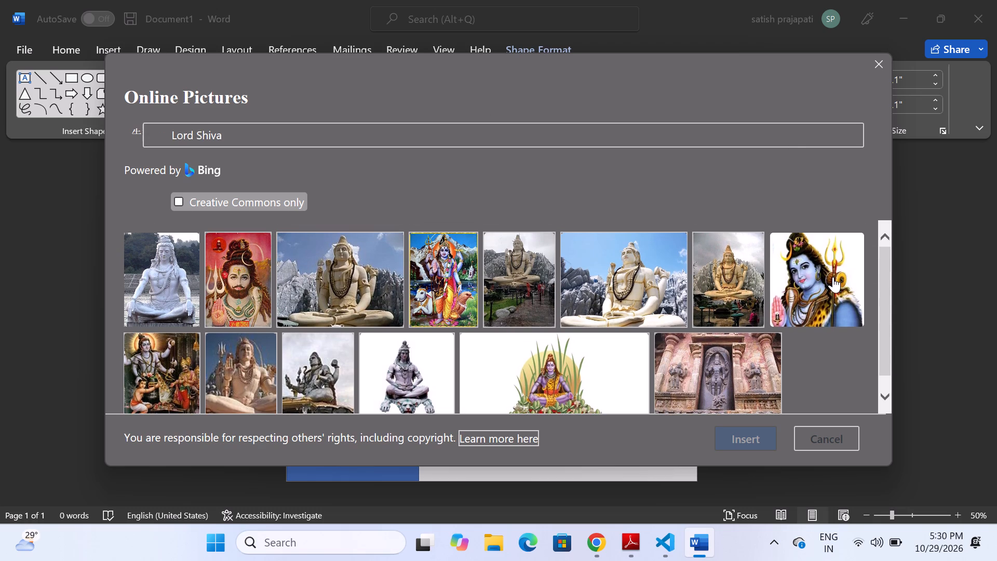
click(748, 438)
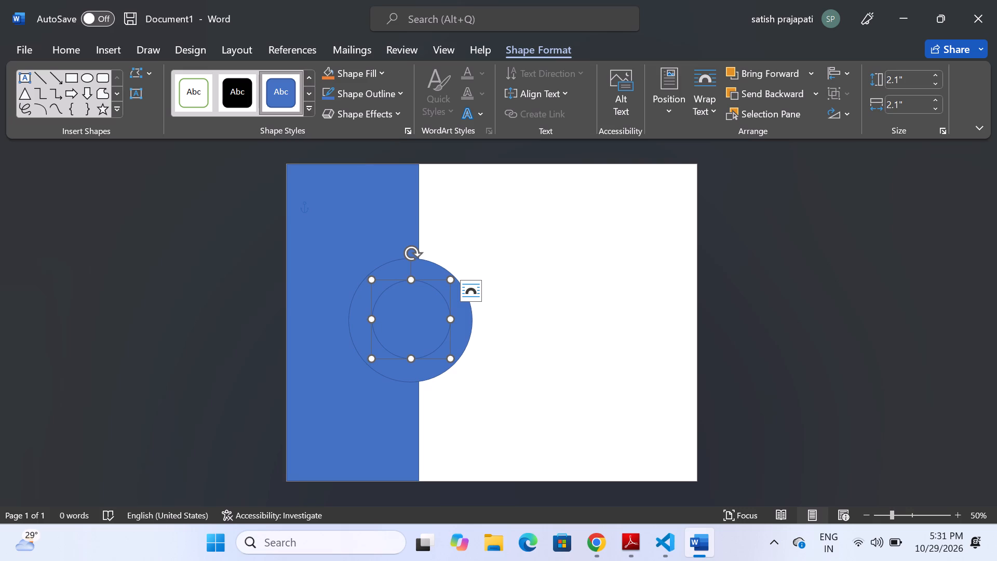
Start another online picture search for the inner circle's picture fill.
click(383, 81)
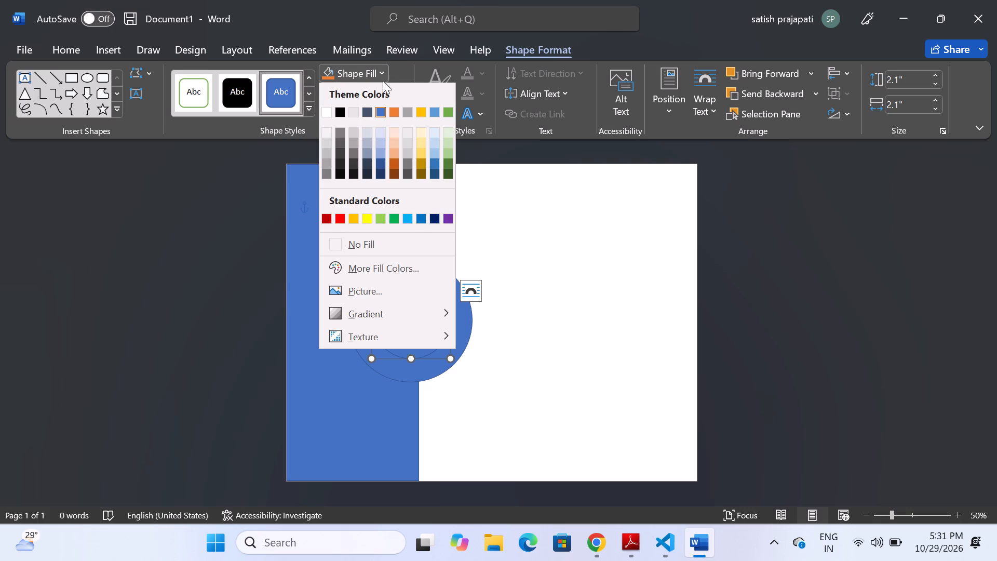
click(372, 290)
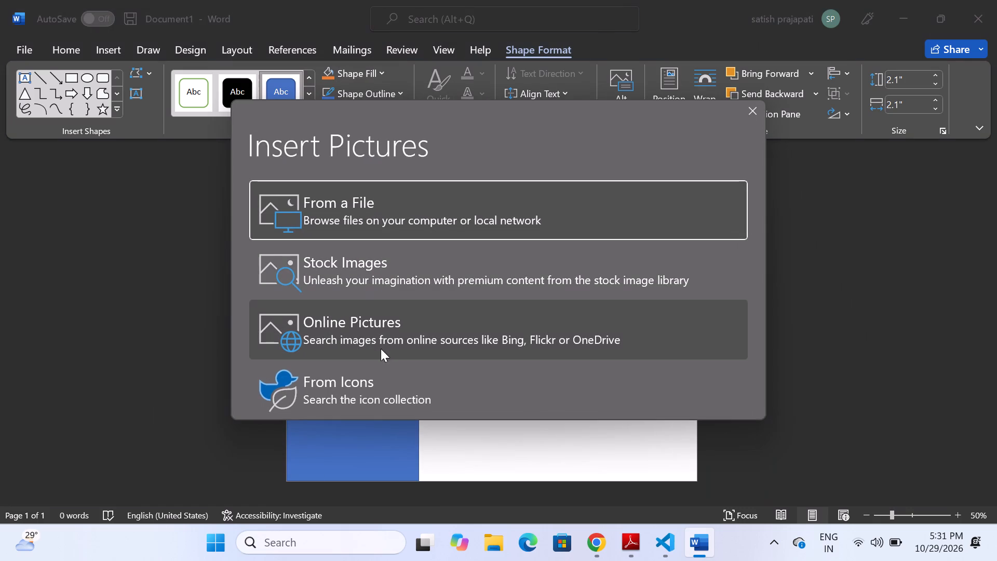
click(380, 349)
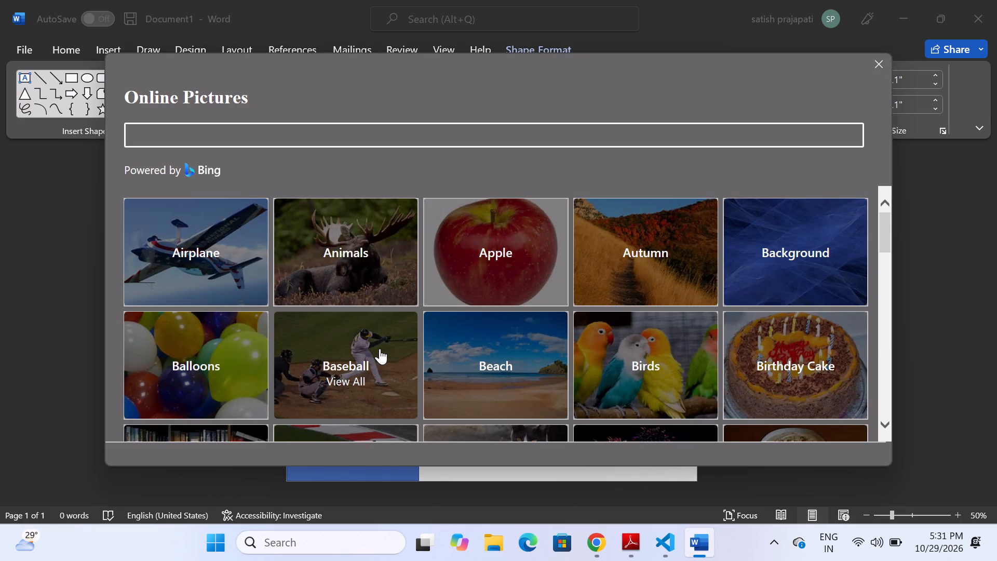
click(395, 138)
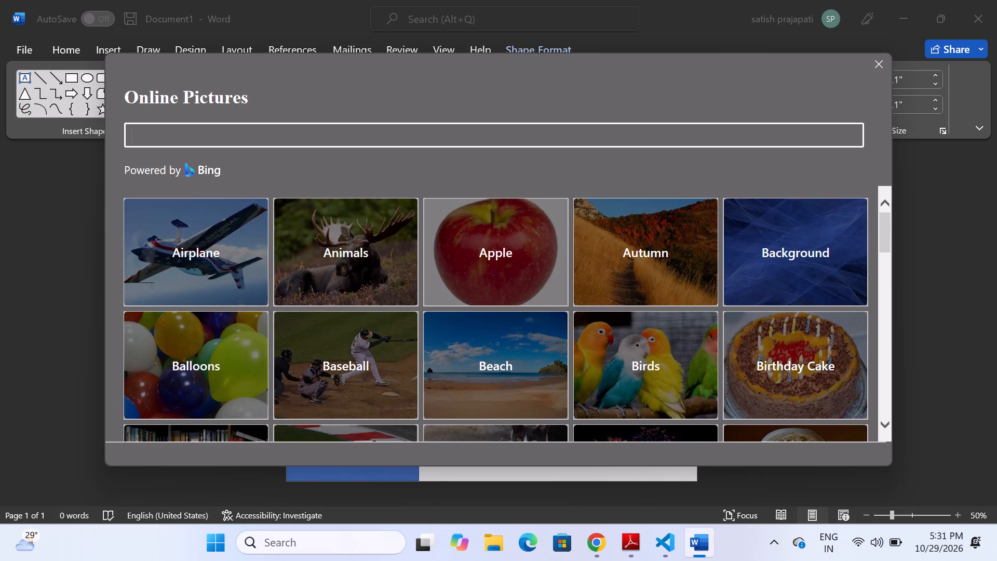
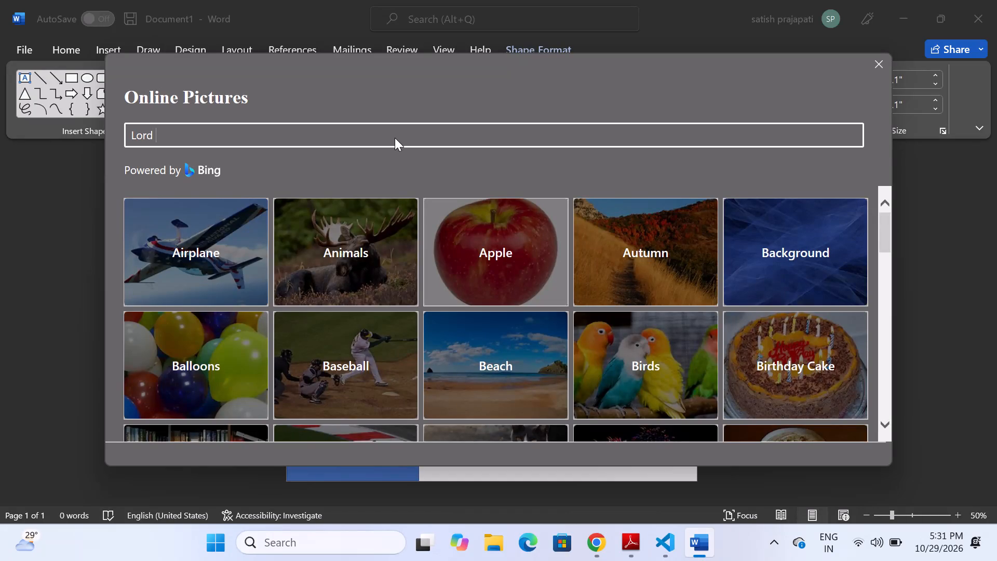
Search online pictures for "Lord Shiva" and fill the inner circle with the blue-skinned portrait holding a golden trident.
text(Shiva)
key(Return)
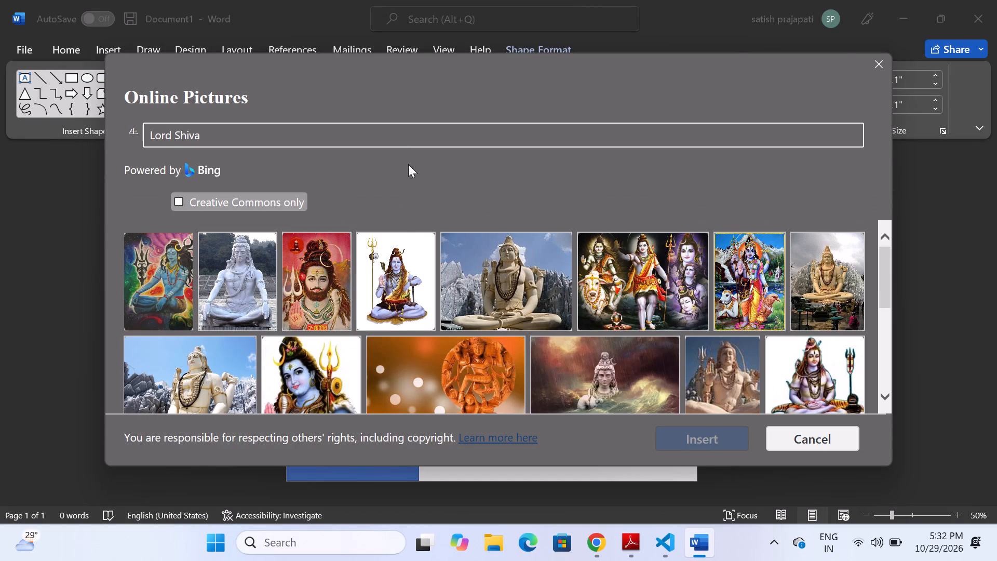
scroll(308, 371, down, 2)
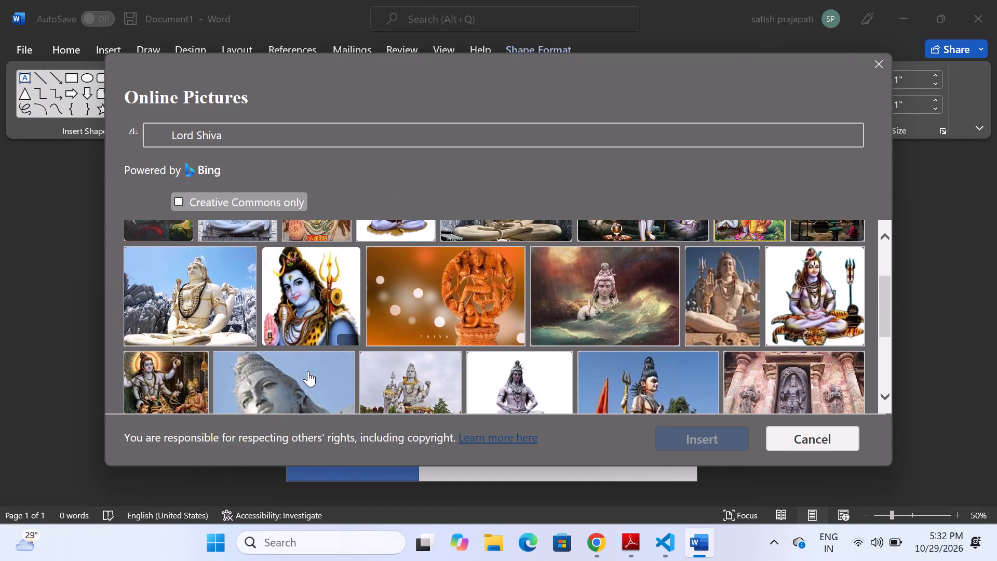
scroll(308, 371, down, 4)
scroll(308, 371, up, 3)
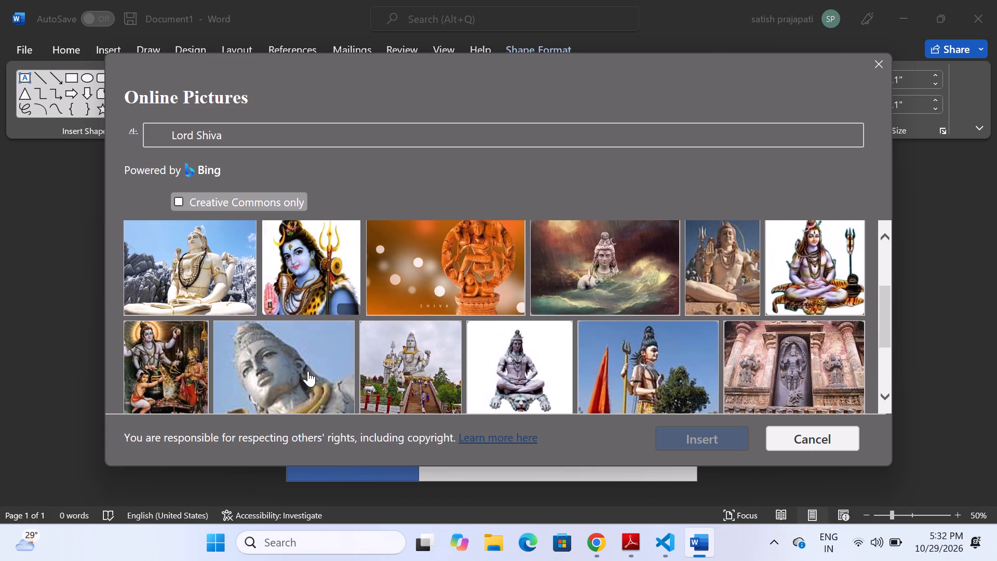
scroll(308, 371, up, 1)
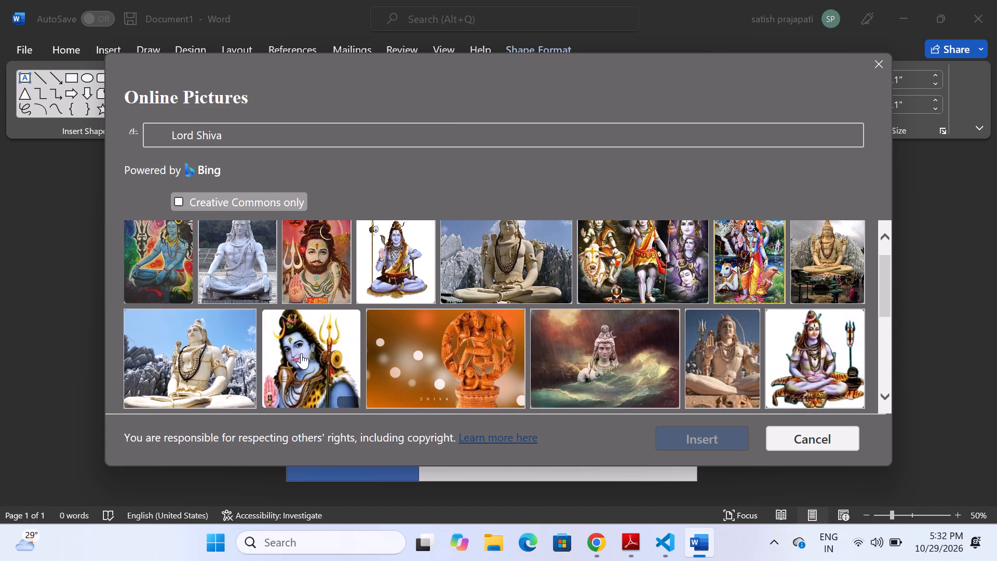
click(301, 353)
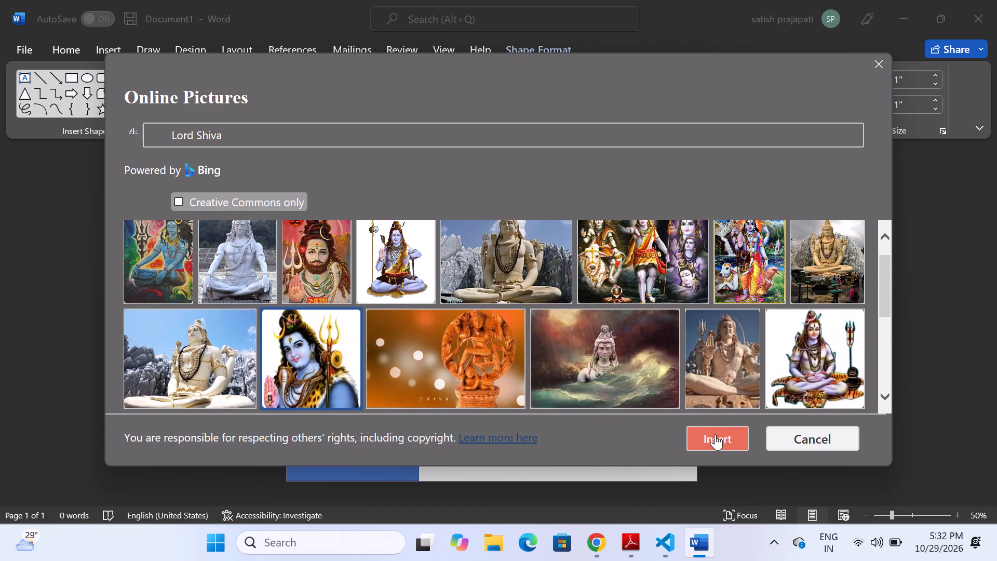
click(715, 434)
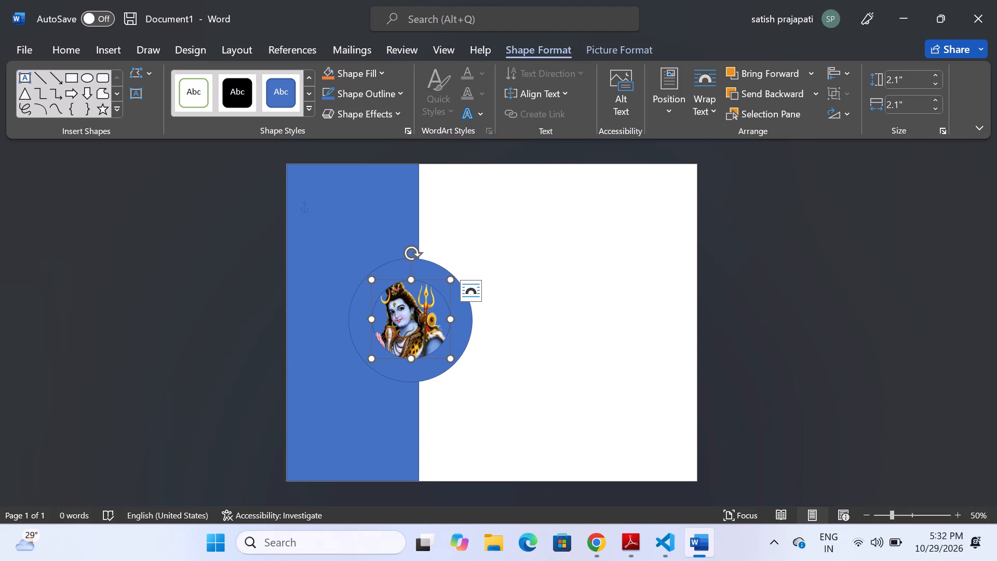
click(566, 314)
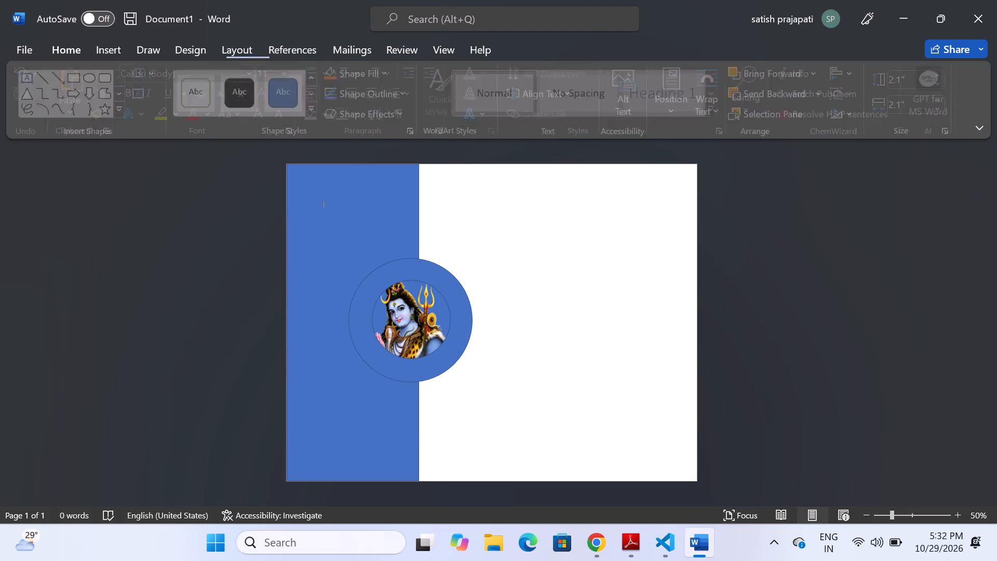
Set the solid fill transparency of the outer 3.3-inch circle to 30%.
click(410, 261)
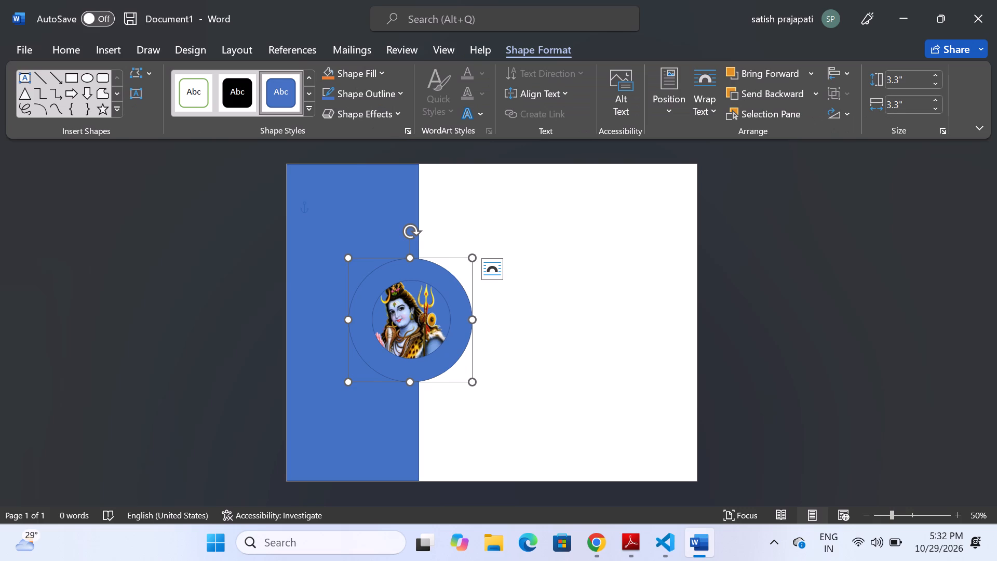
click(382, 68)
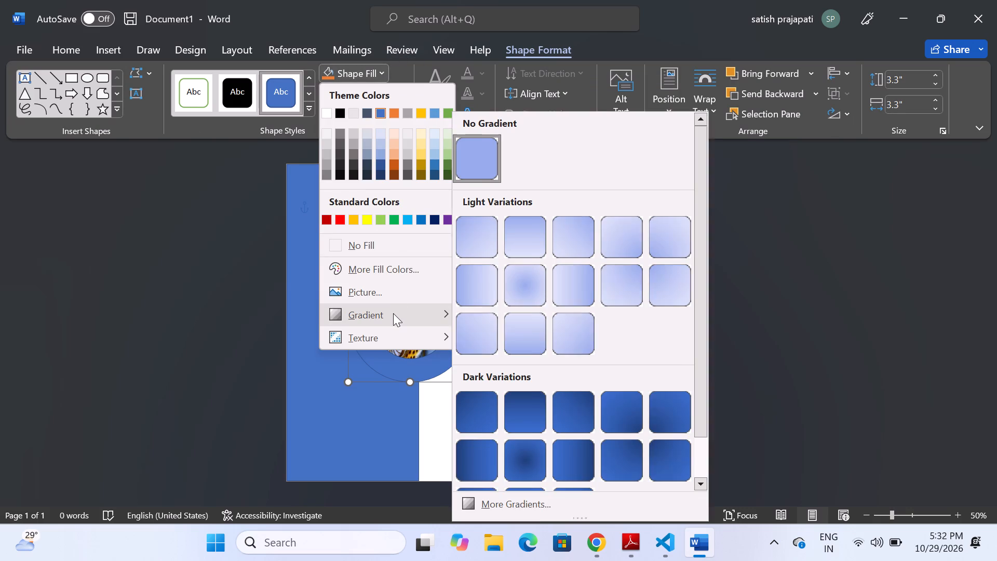
click(491, 503)
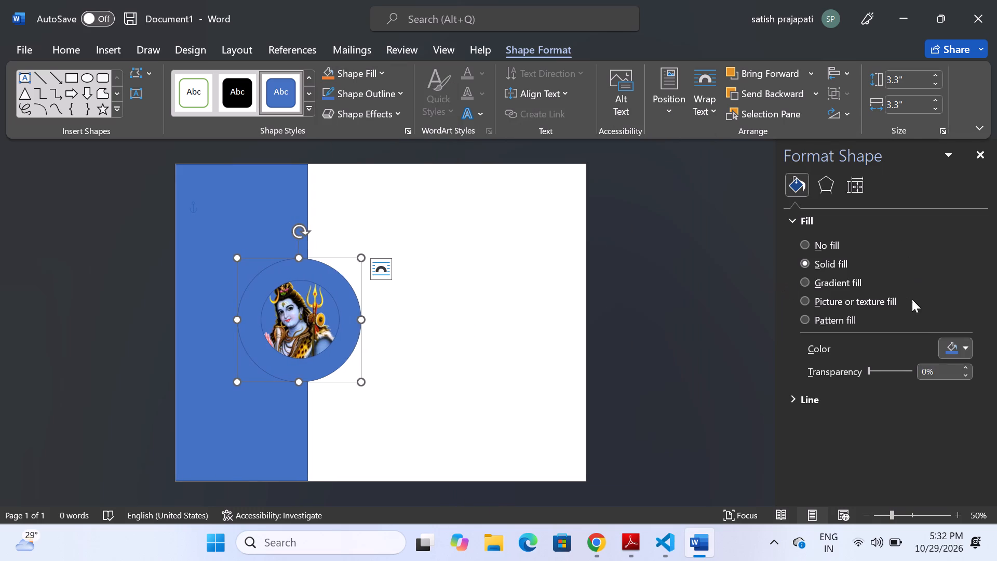
drag(866, 372, 885, 372)
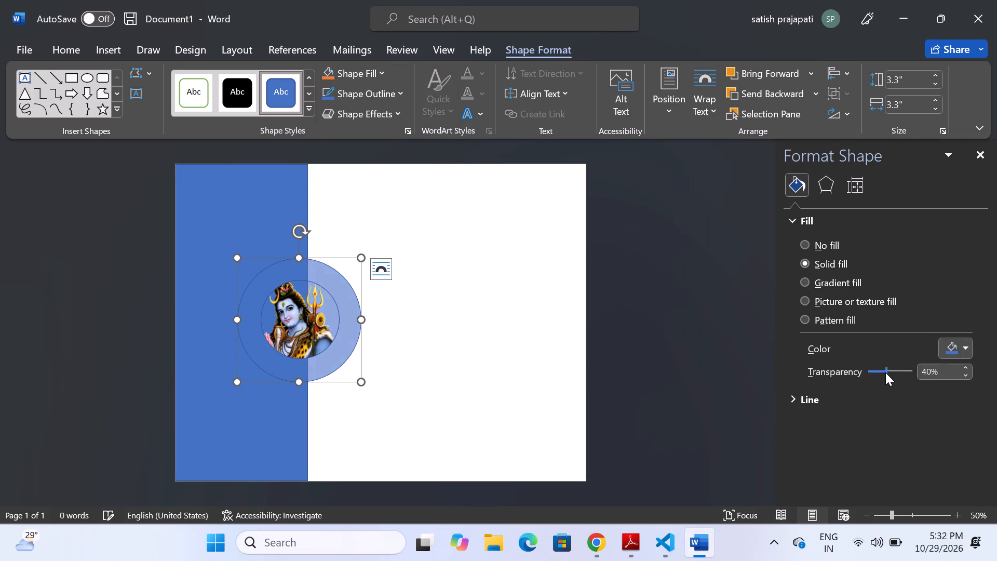
drag(885, 372, 886, 372)
click(886, 372)
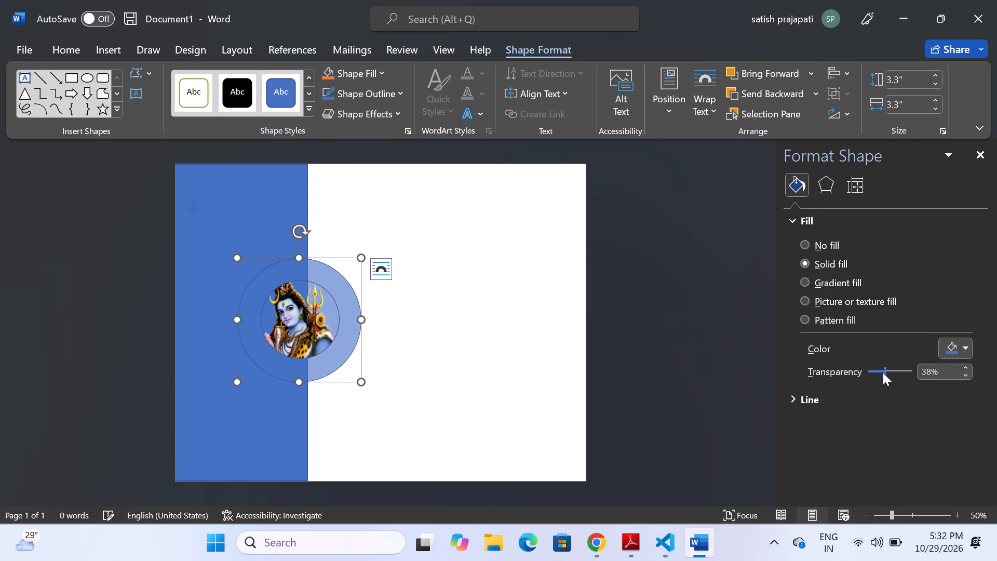
click(883, 372)
Set the solid fill transparency of the full-height blue rectangle to 22%, and deselect it.
click(293, 203)
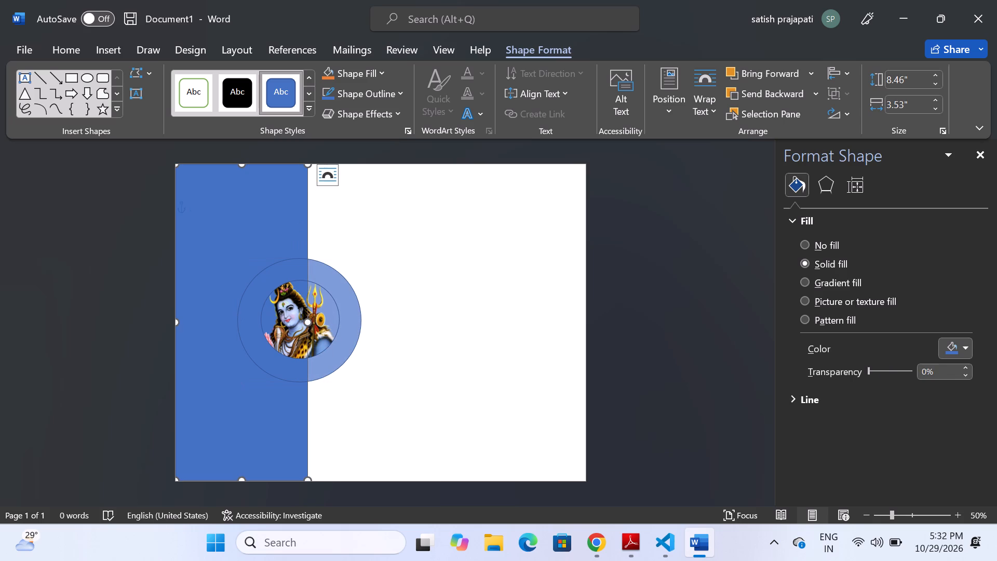
drag(869, 369, 879, 368)
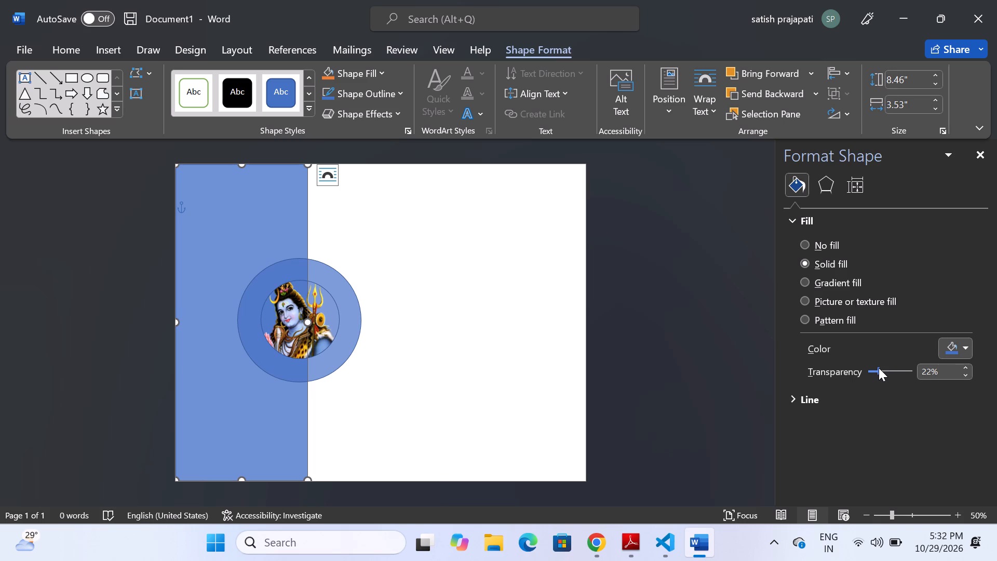
click(536, 335)
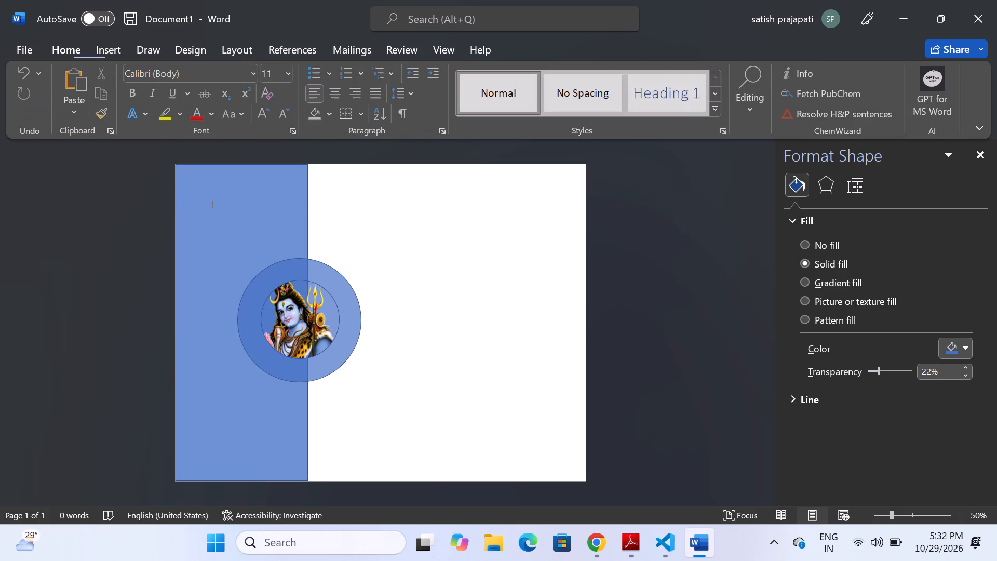
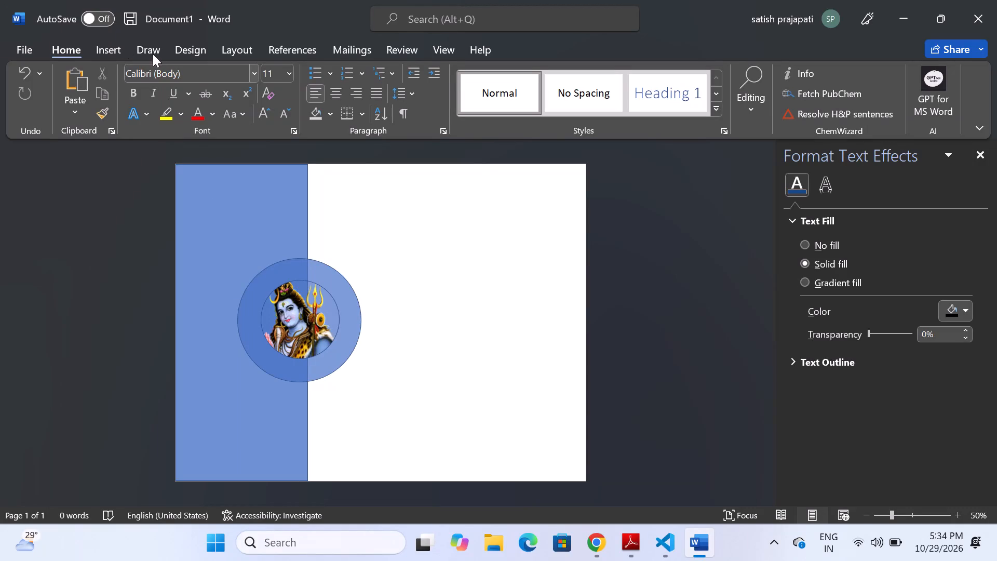
Insert a text box about 1.38 inches high and 2.18 inches wide near the top of the blue rectangle, containing "2026".
click(104, 47)
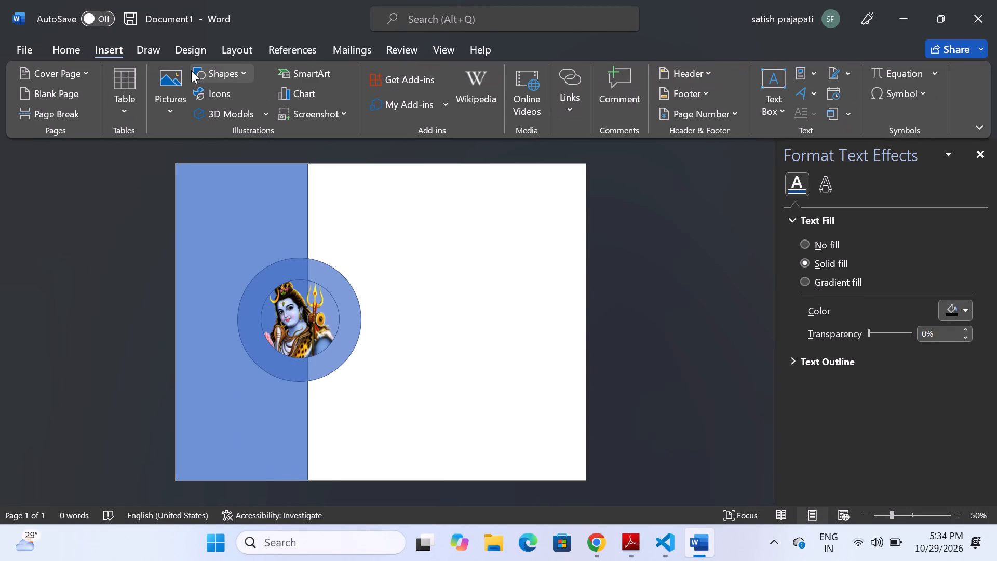
click(238, 72)
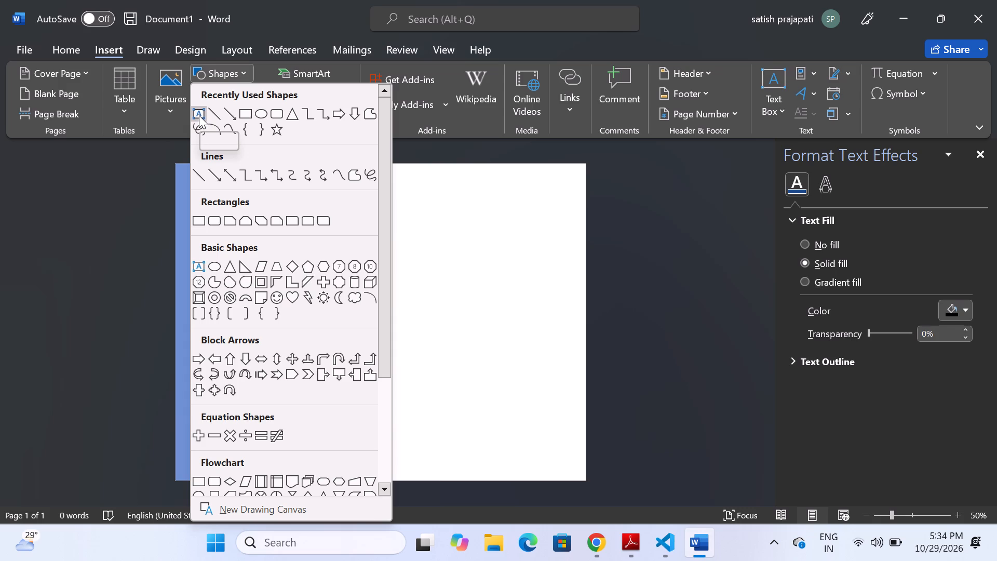
click(199, 115)
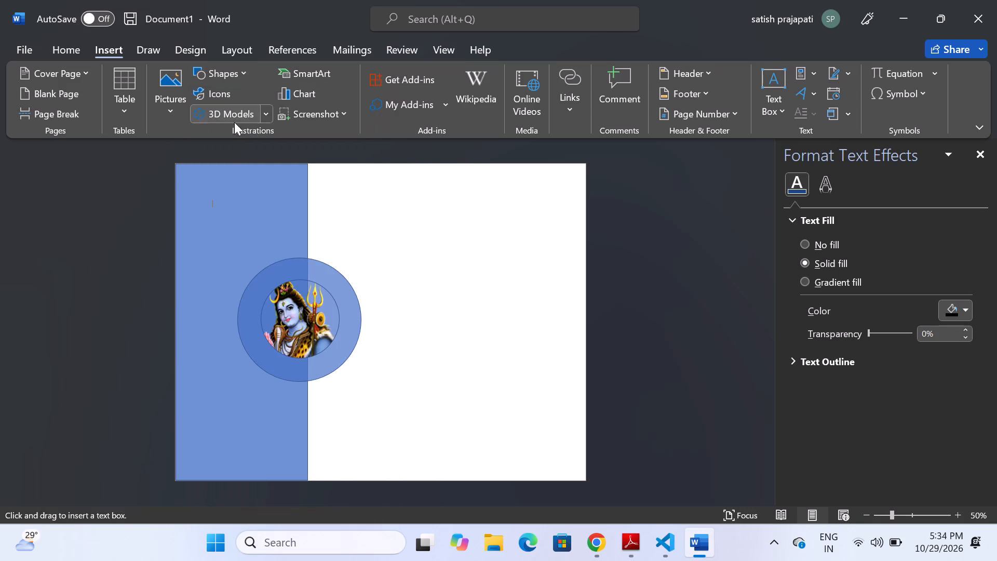
drag(211, 180, 304, 208)
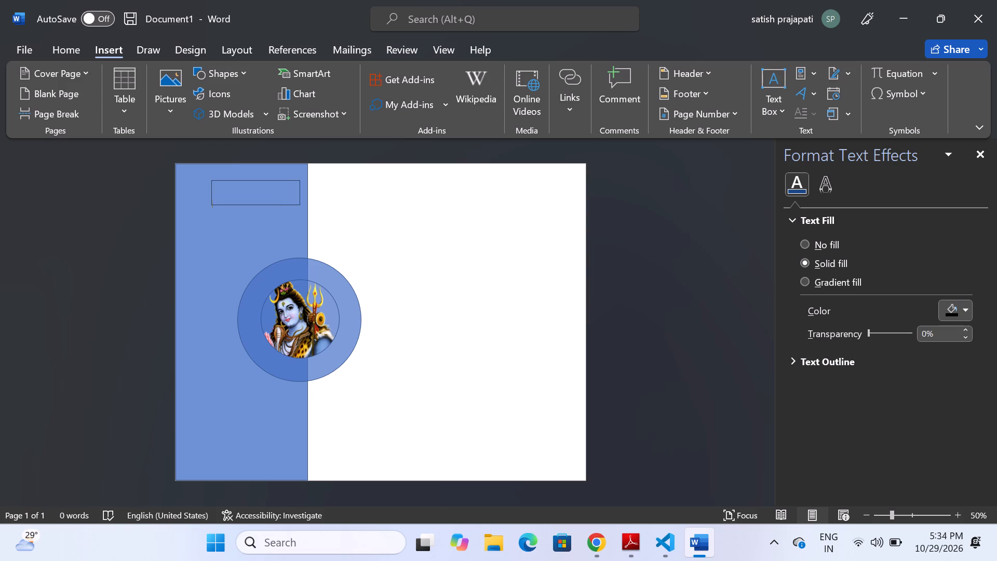
drag(304, 208, 292, 232)
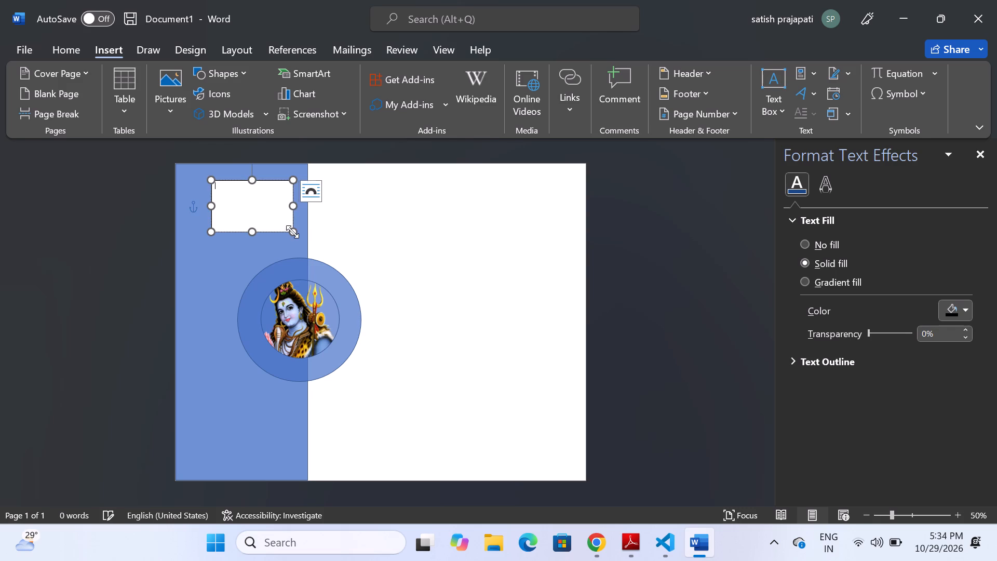
text(2025)
key(BackSpace)
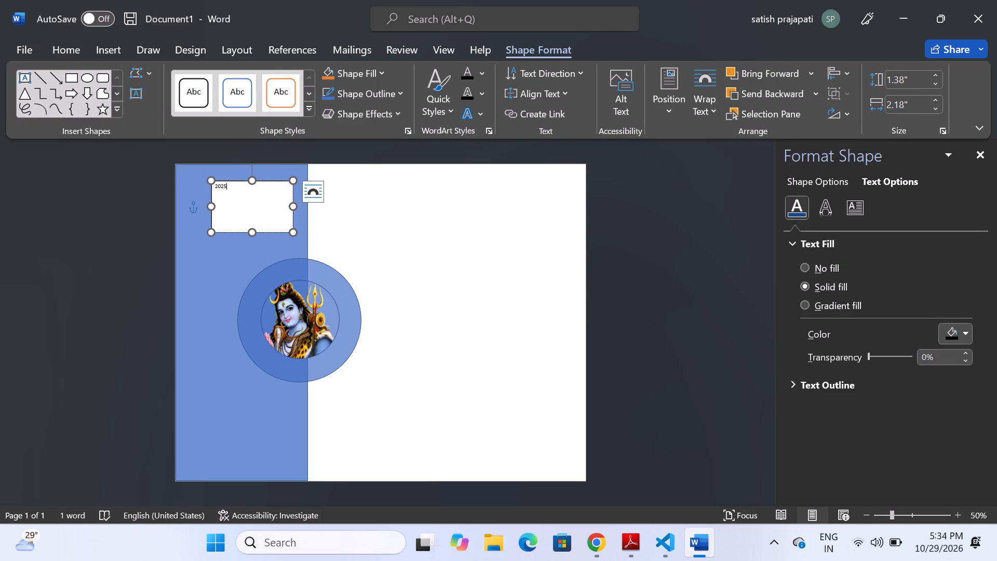
key(5)
ctrl+scroll(262, 212, up, 13)
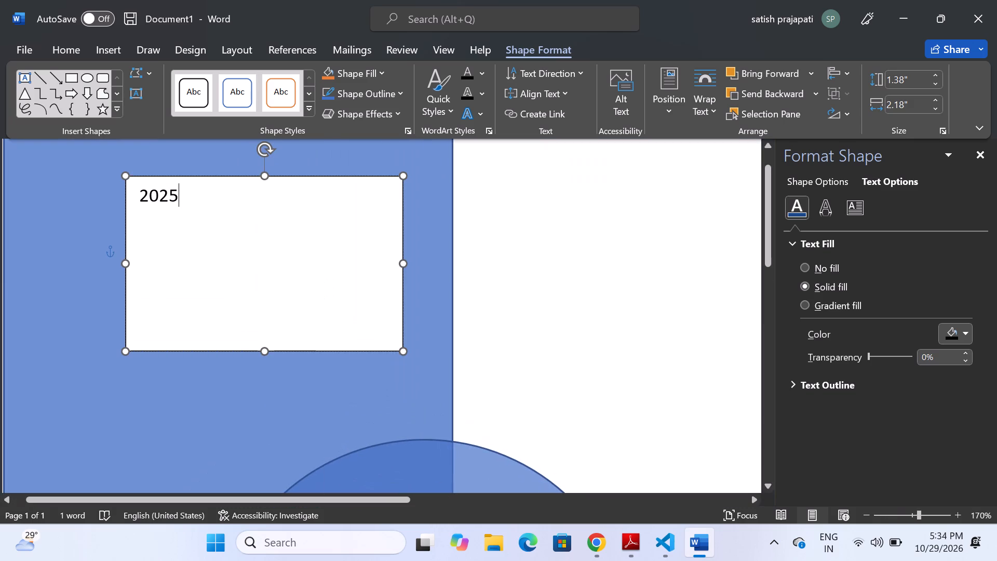
key(BackSpace)
key(6)
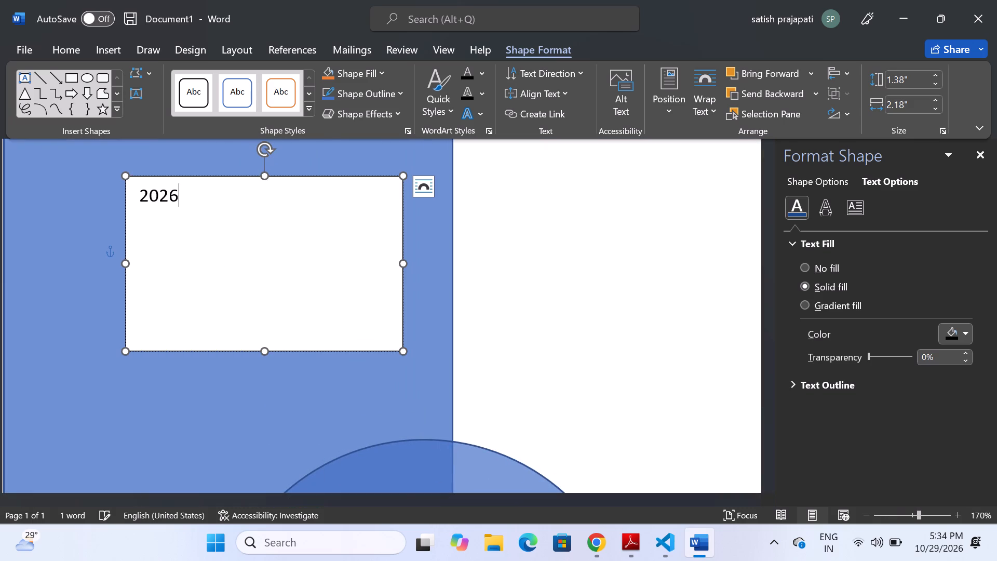
Enlarge the "2026" text to 40 pt.
drag(205, 194, 132, 197)
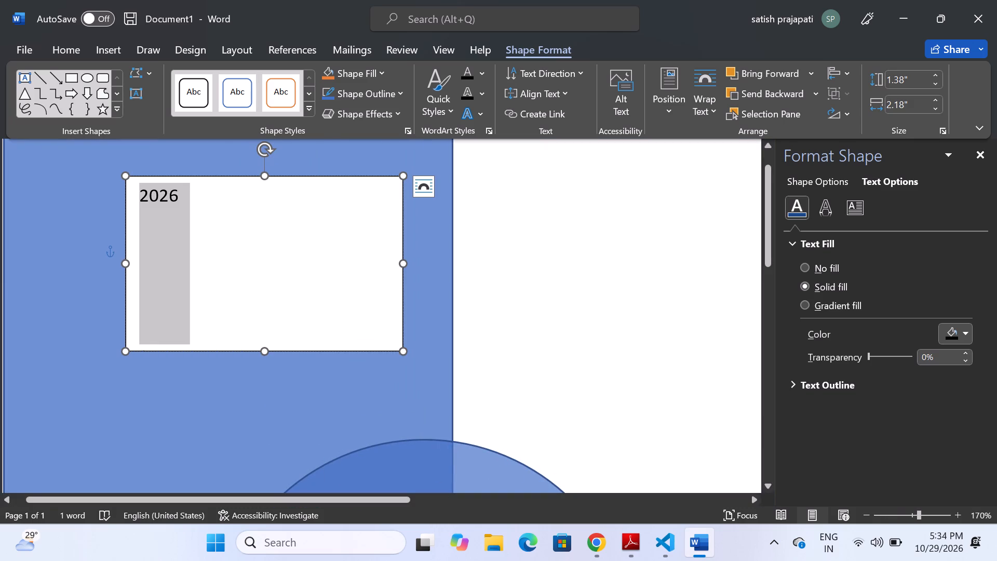
drag(132, 197, 131, 197)
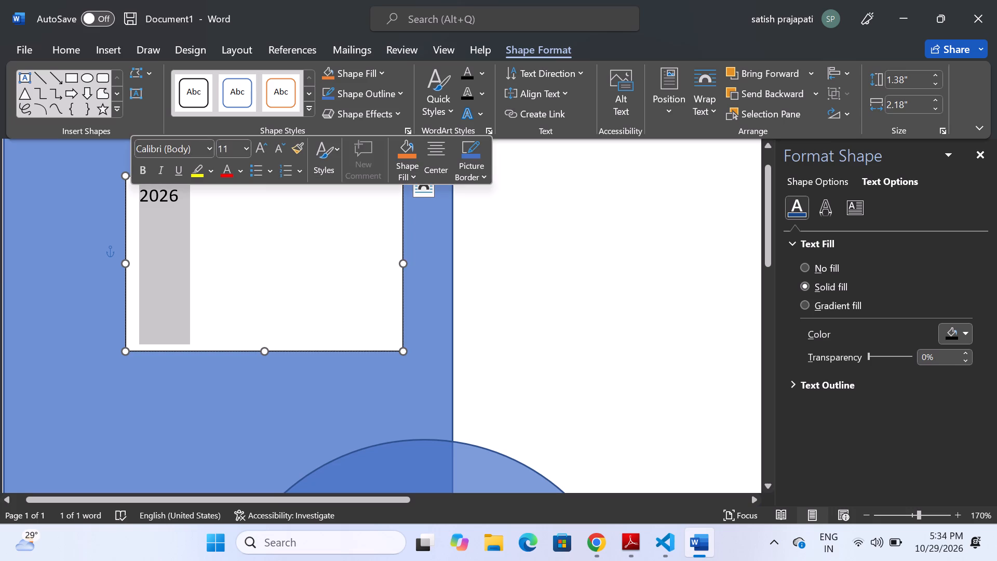
key(ctrl+bracketright)
key(ctrl+bracketright)
key(ctrl+bracketright)
key(ctrl+bracketright)
key(ctrl+bracketright)
key(ctrl+bracketright)
key(ctrl+bracketright)
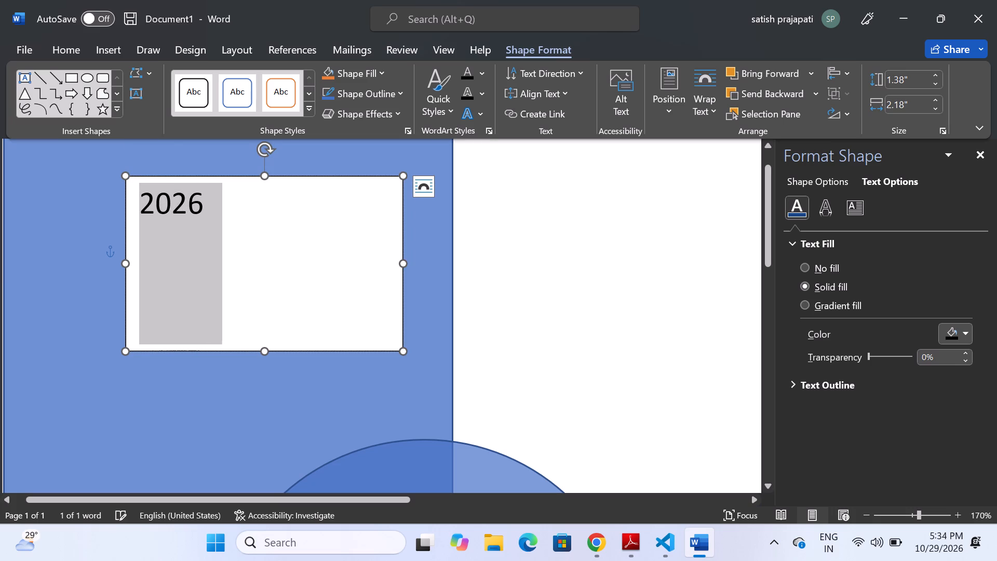
key(ctrl+bracketright)
key(ctrl+bracketright)
key(ctrl+bracketright)
key(ctrl+bracketright)
key(ctrl+bracketright)
key(ctrl+bracketright)
key(ctrl+bracketright)
key(ctrl+bracketright)
key(ctrl+bracketright)
key(ctrl+bracketright)
key(ctrl+bracketright)
key(ctrl+bracketright)
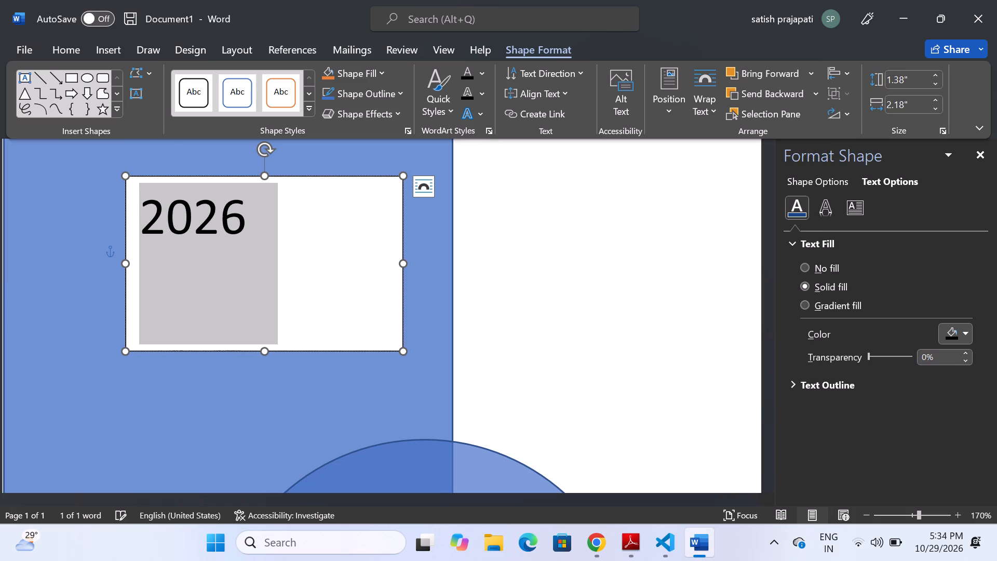
key(ctrl+bracketright)
key(ctrl+bracketright)
key(ctrl+bracketright)
key(ctrl+bracketright)
key(ctrl+bracketright)
key(ctrl+bracketright)
key(ctrl+bracketright)
key(ctrl+bracketright)
key(ctrl+bracketright)
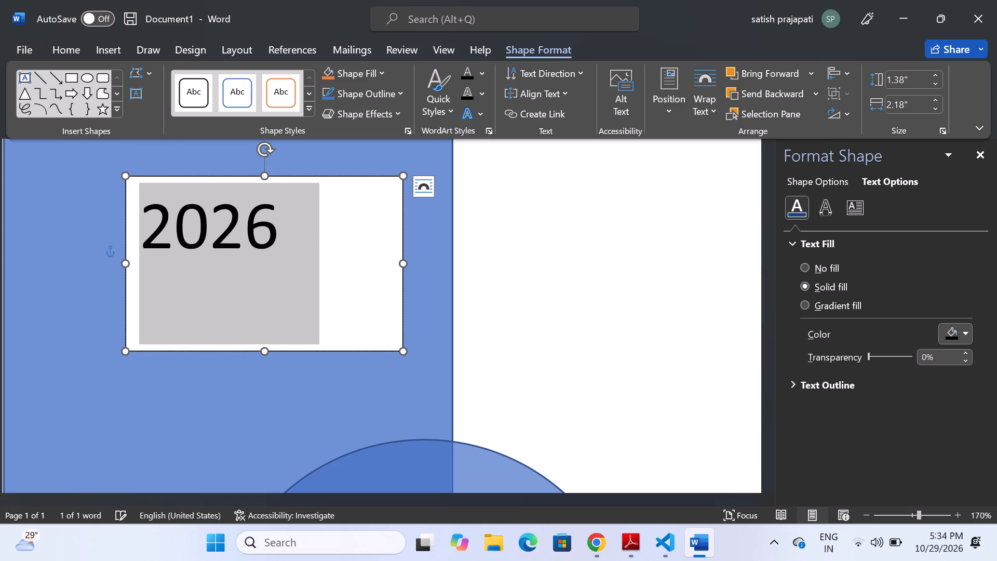
key(ctrl+bracketright)
Format the "2026" text in the Algerian font, bold and red.
click(60, 50)
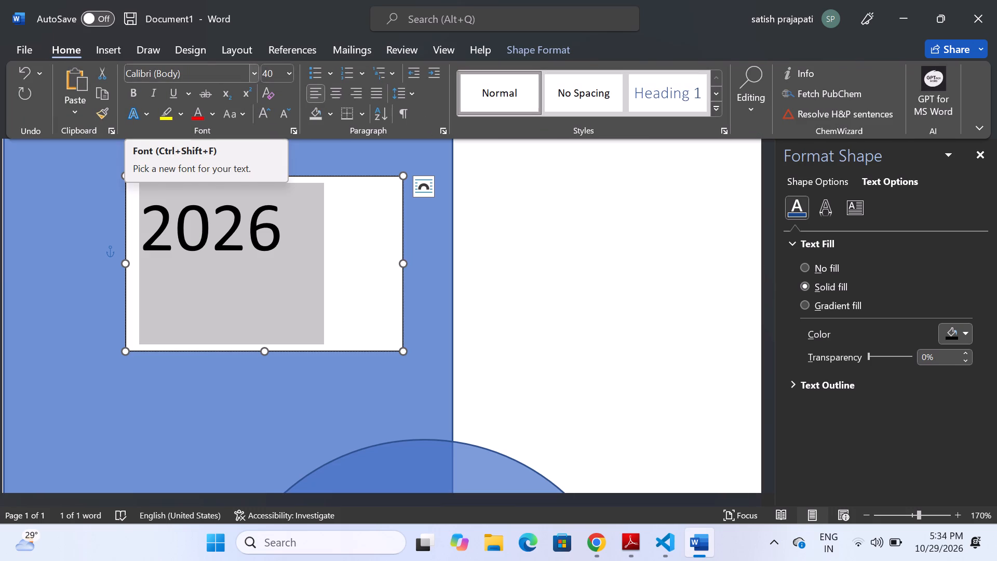
click(252, 75)
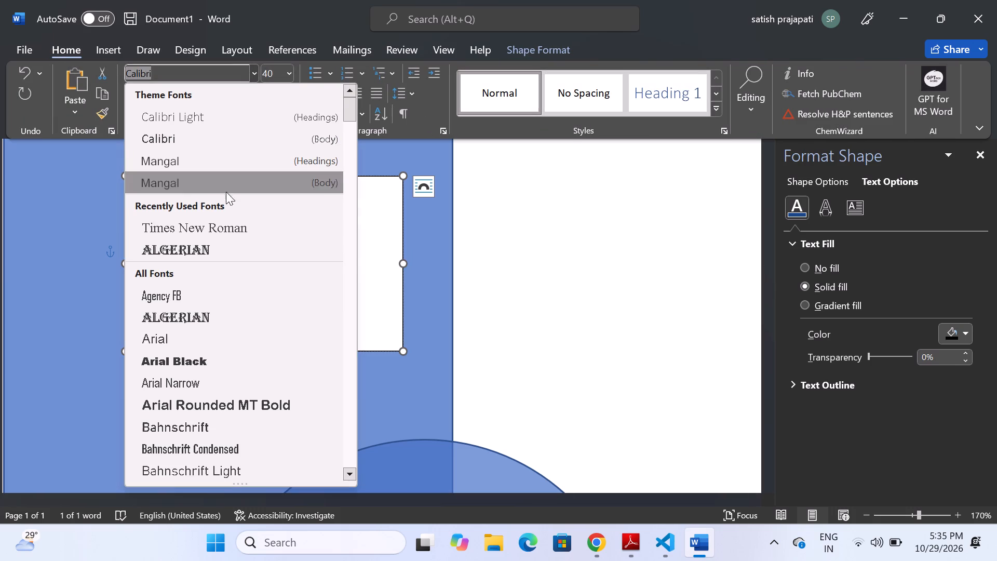
click(204, 246)
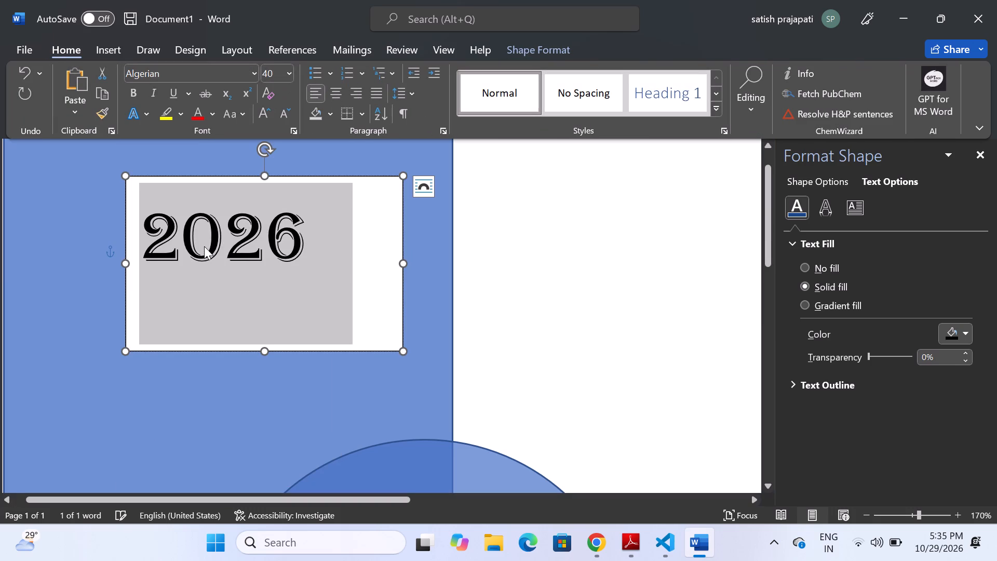
click(137, 92)
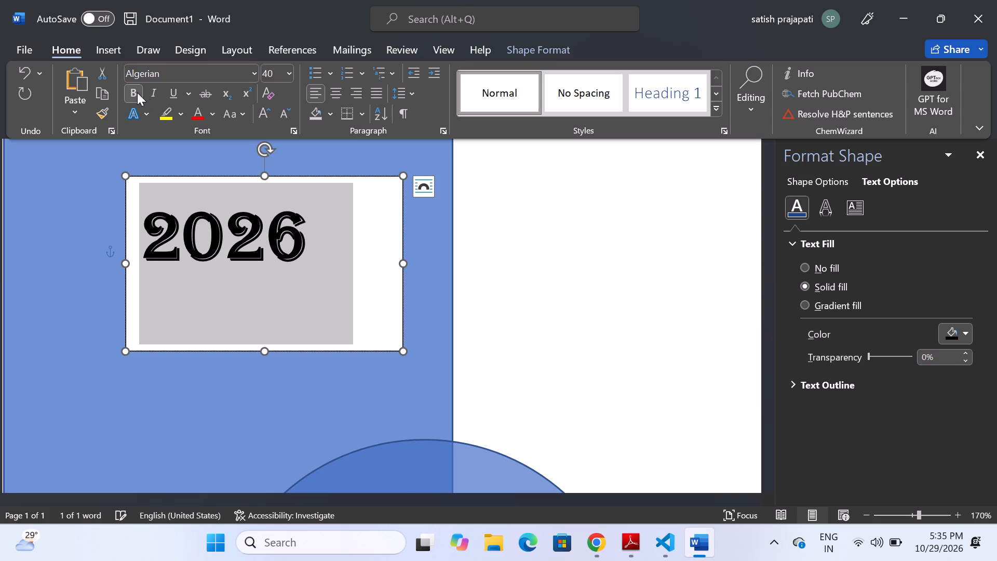
click(199, 114)
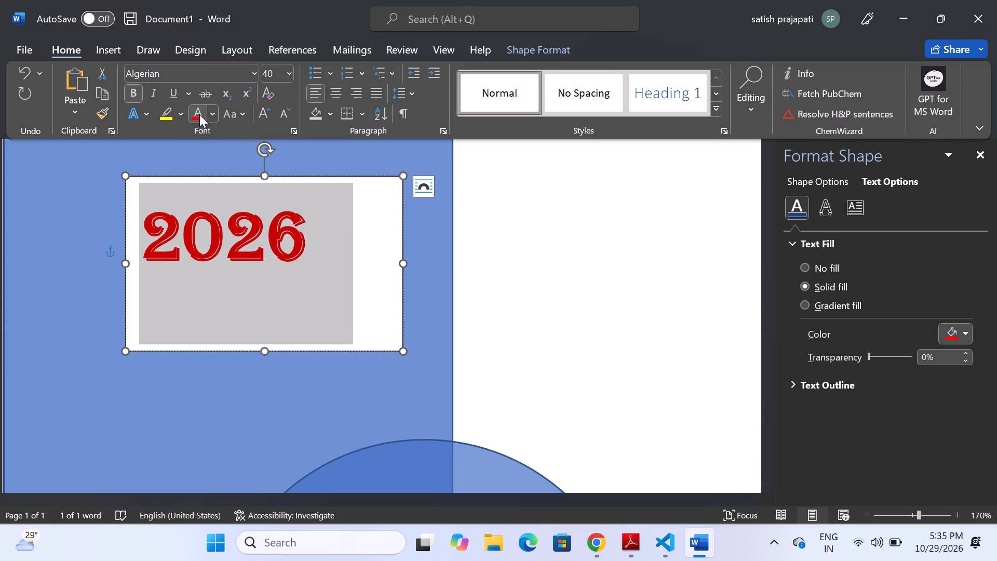
Remove the fill and the outline from the "2026" text box, and deselect it.
click(539, 43)
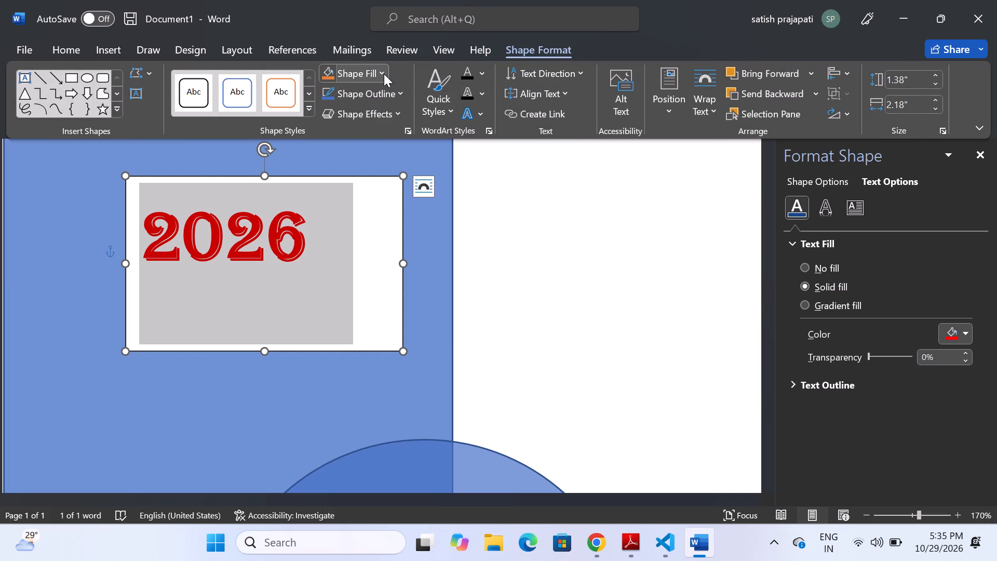
click(384, 74)
click(380, 243)
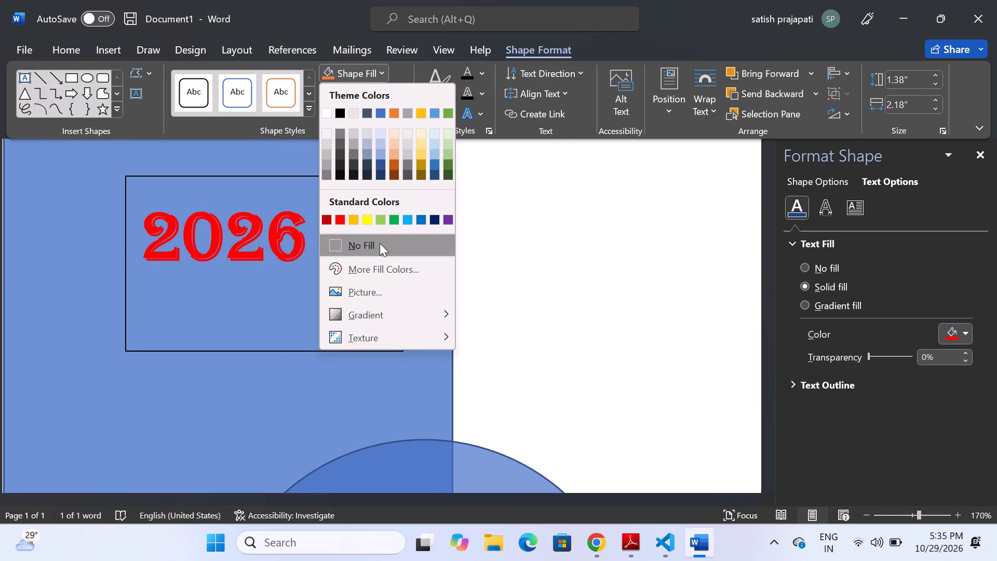
click(383, 88)
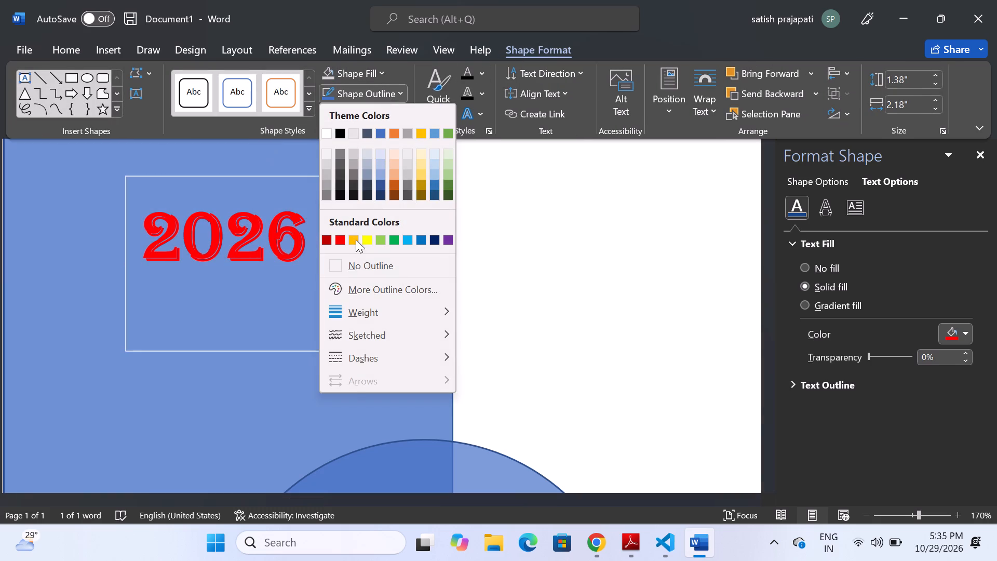
click(354, 264)
click(519, 283)
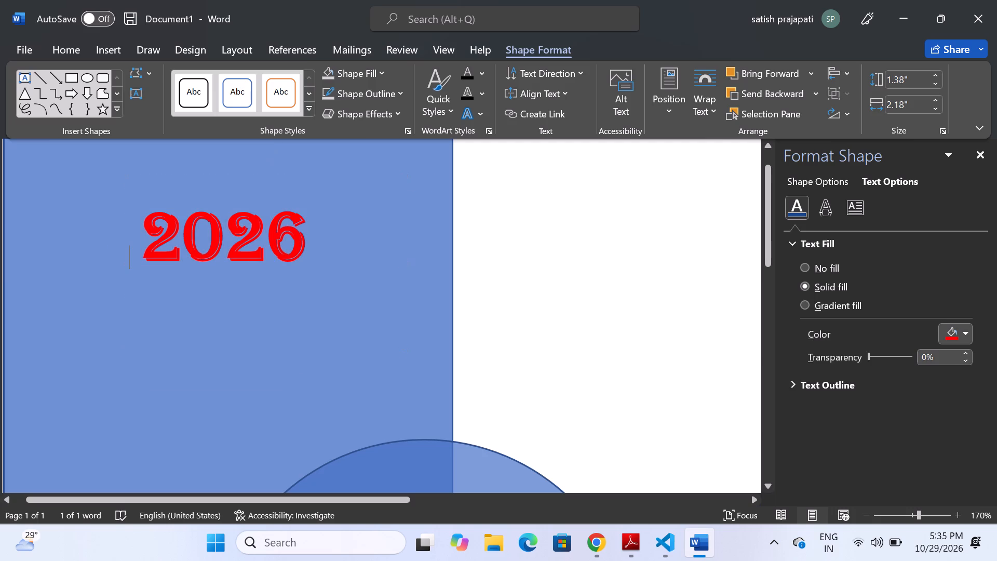
Enlarge the "2026" text to 80 pt.
ctrl+scroll(519, 283, down, 10)
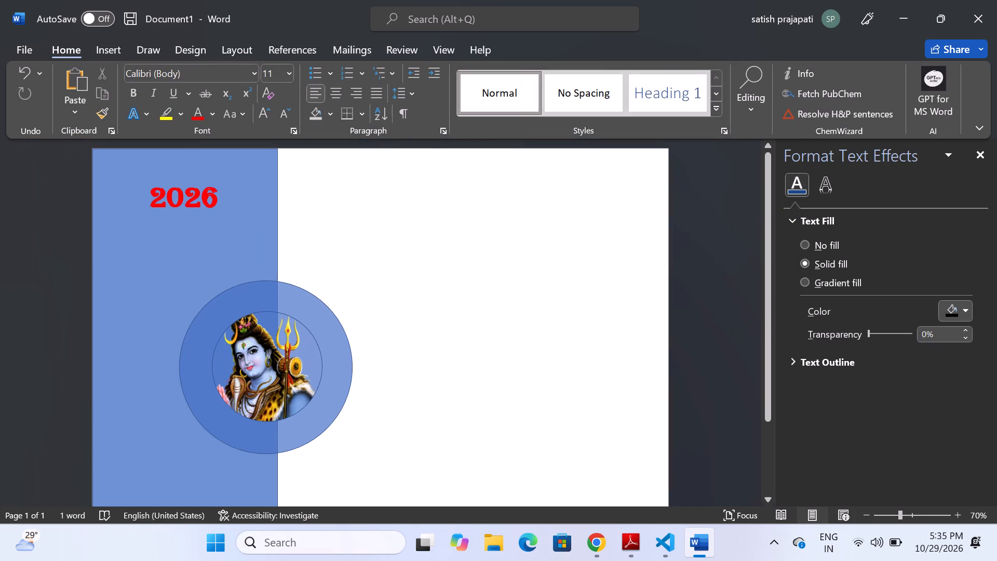
click(214, 197)
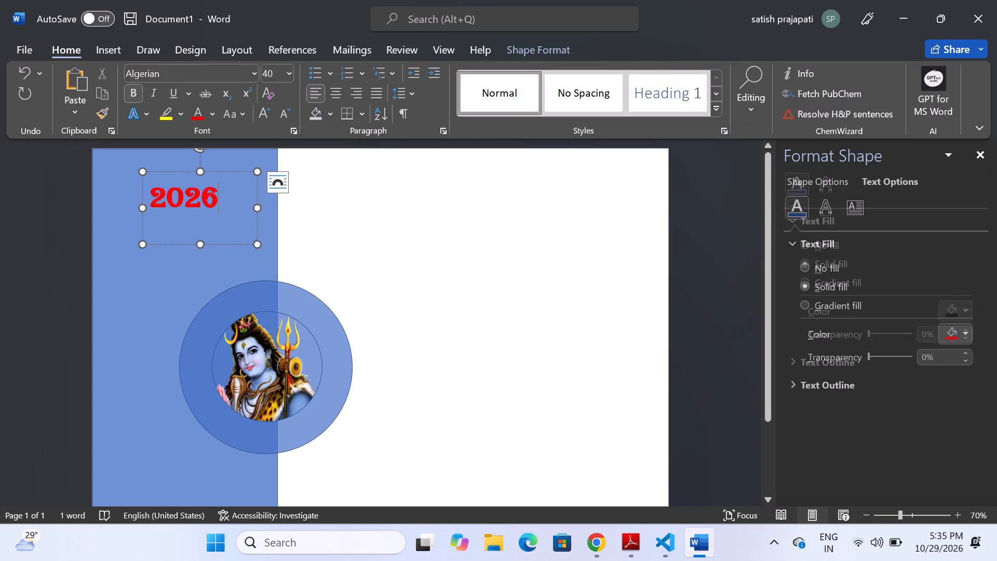
drag(214, 197, 152, 200)
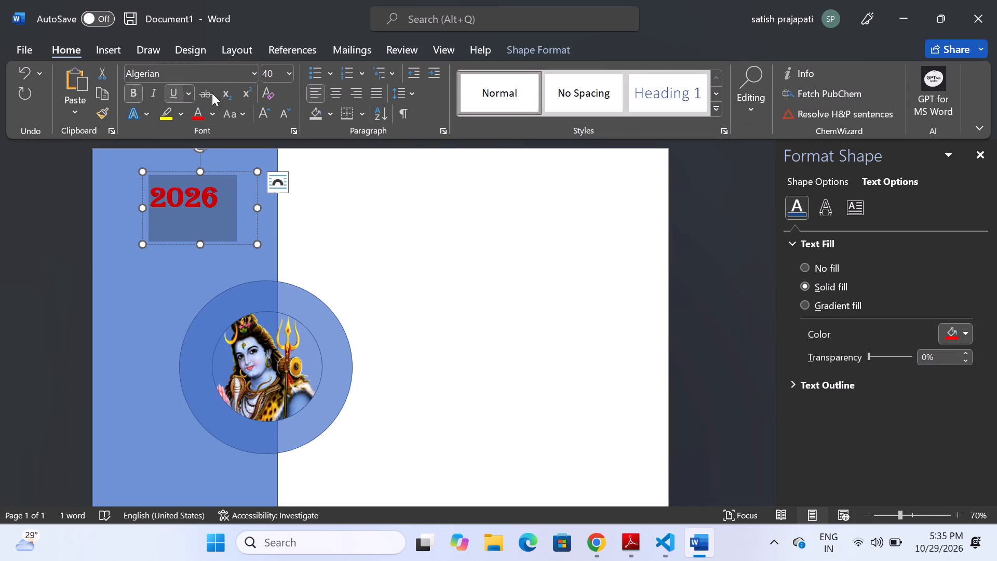
triple_click(264, 116)
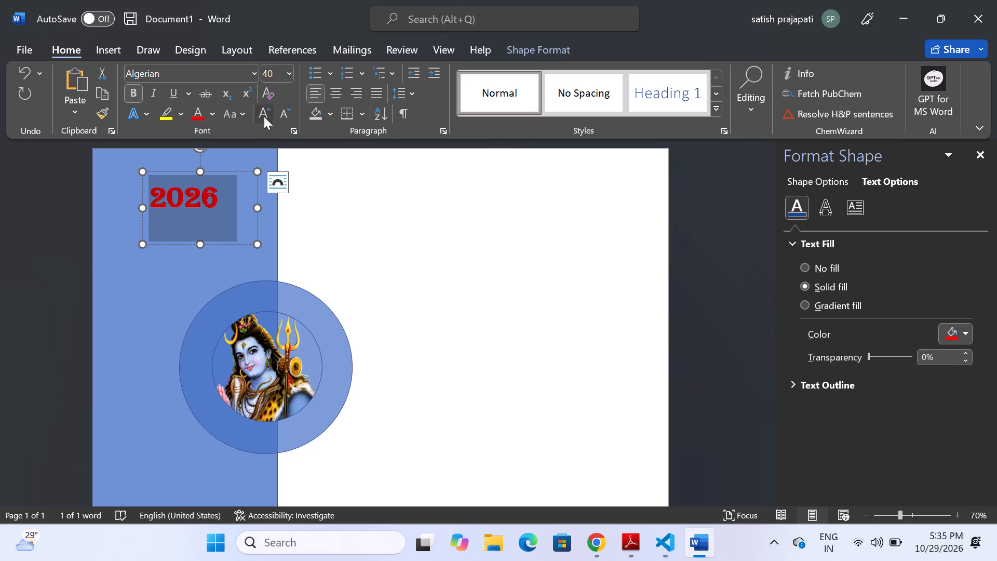
double_click(264, 116)
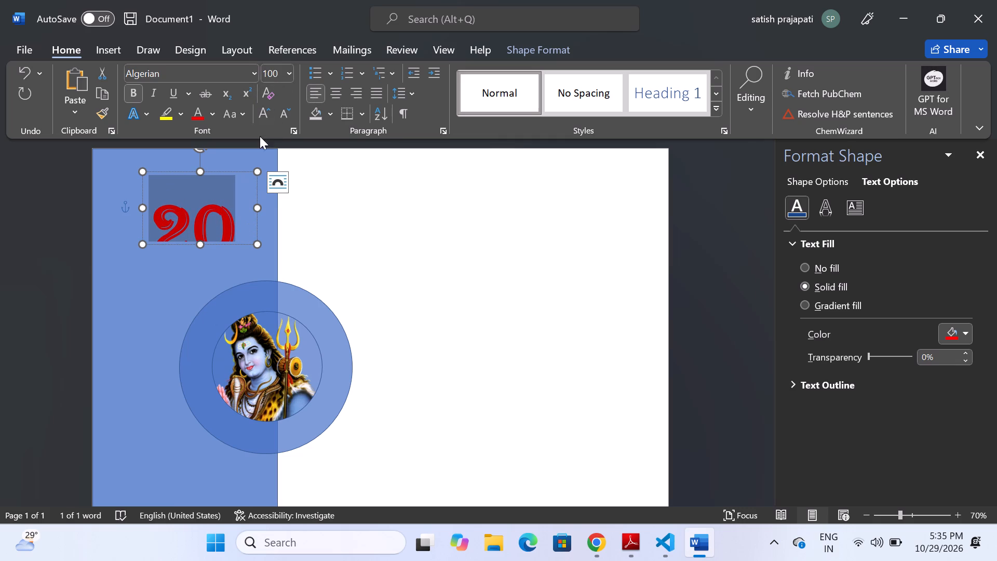
click(279, 118)
click(279, 118)
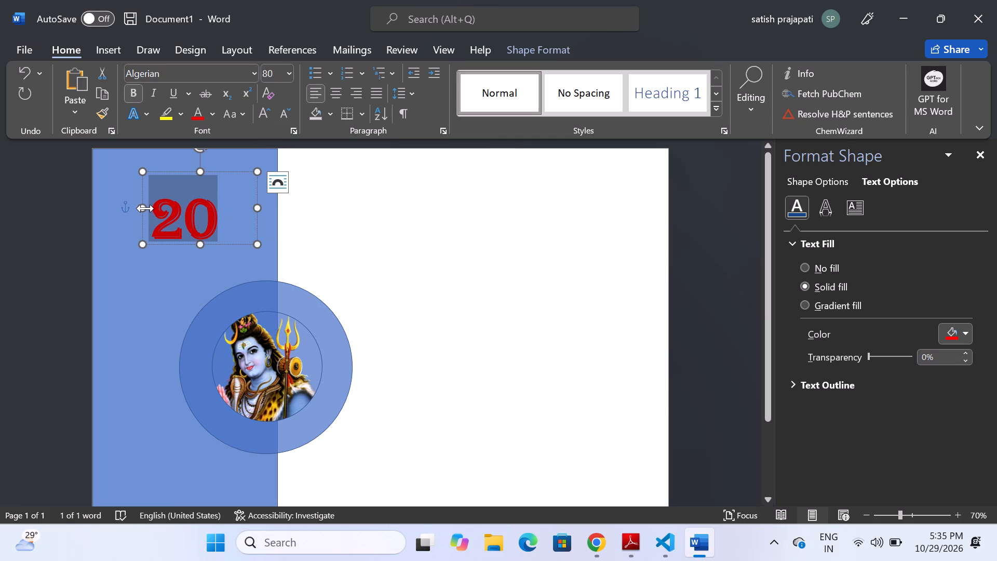
Widen the "2026" text box on both sides until all four digits fit on one line, and deselect it.
drag(144, 208, 126, 208)
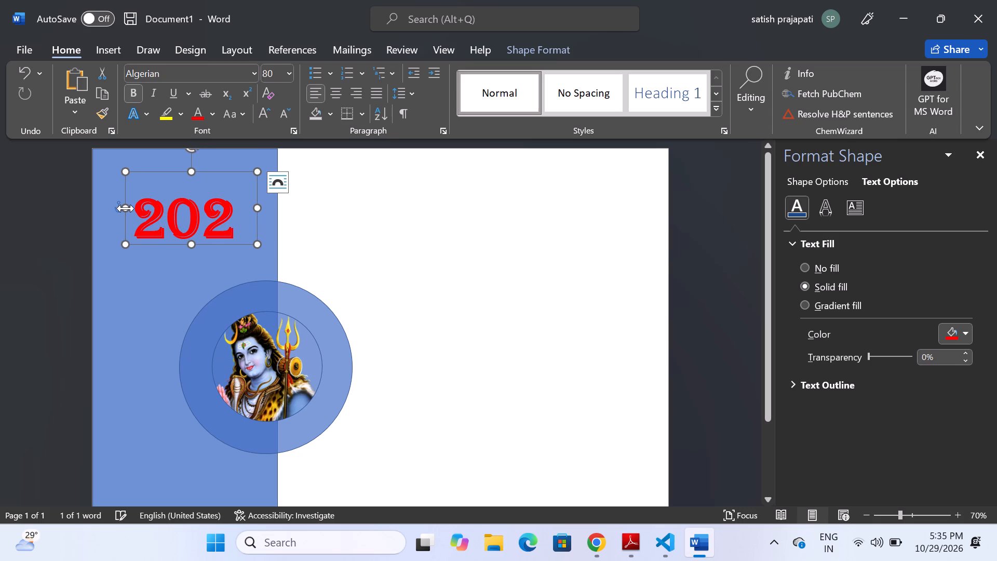
drag(126, 208, 114, 209)
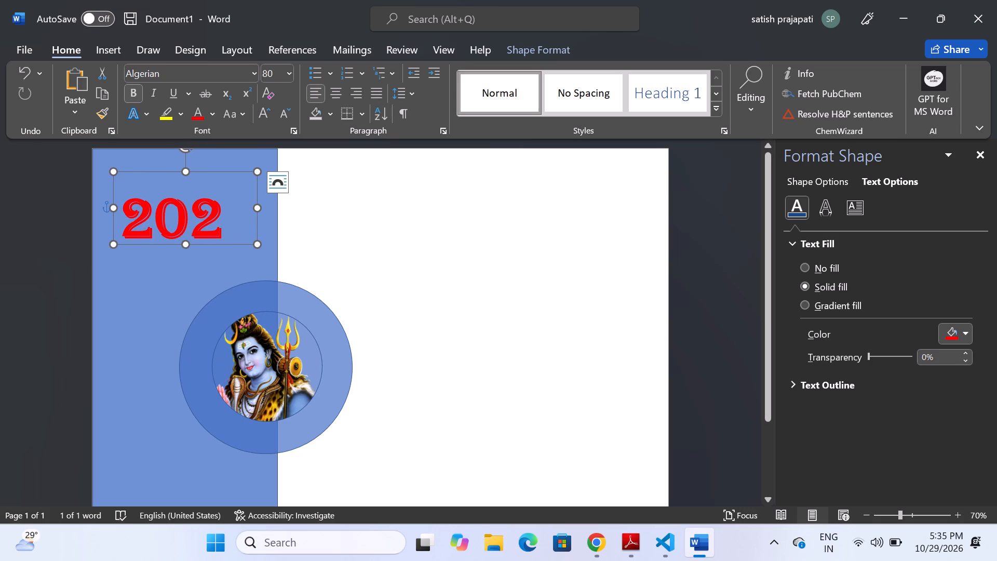
drag(260, 207, 270, 206)
click(360, 242)
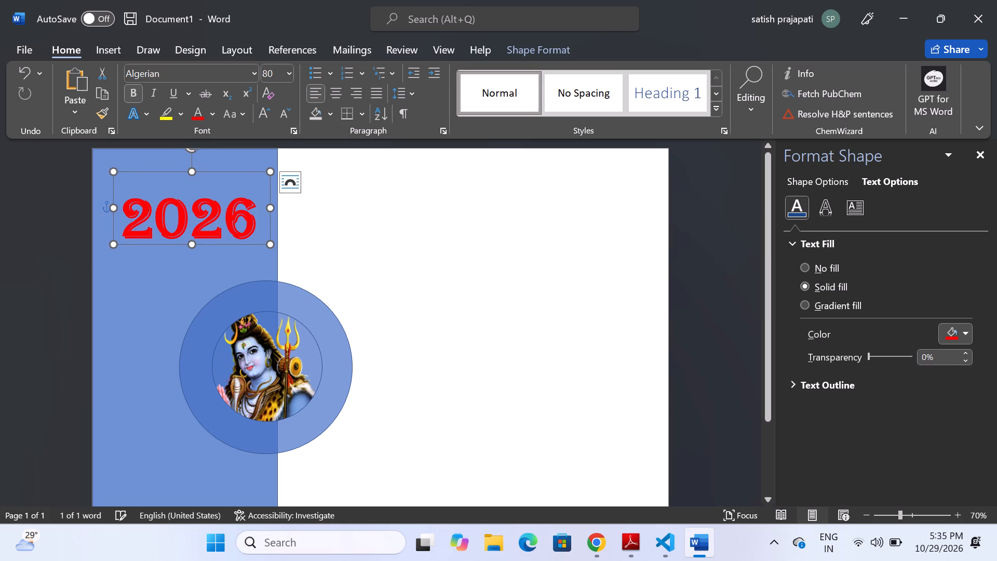
Reduce the "2026" text to 72 pt and deselect its text box.
ctrl+scroll(360, 242, down, 2)
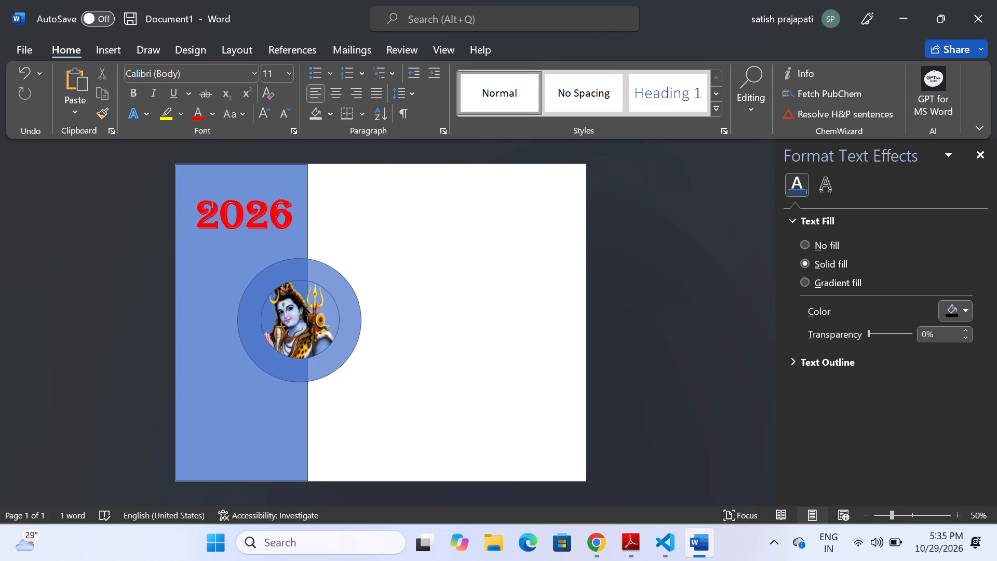
drag(286, 220, 199, 220)
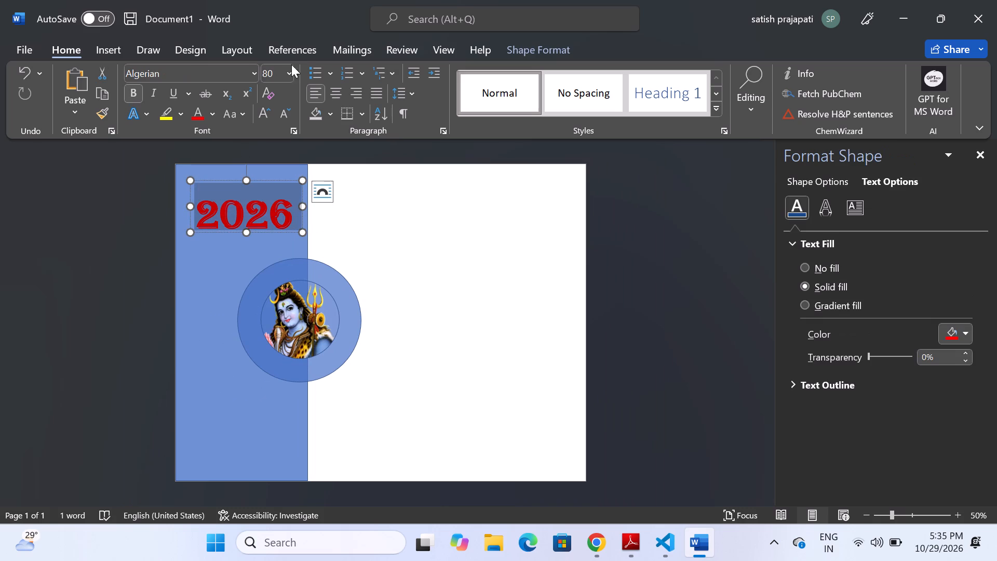
click(288, 75)
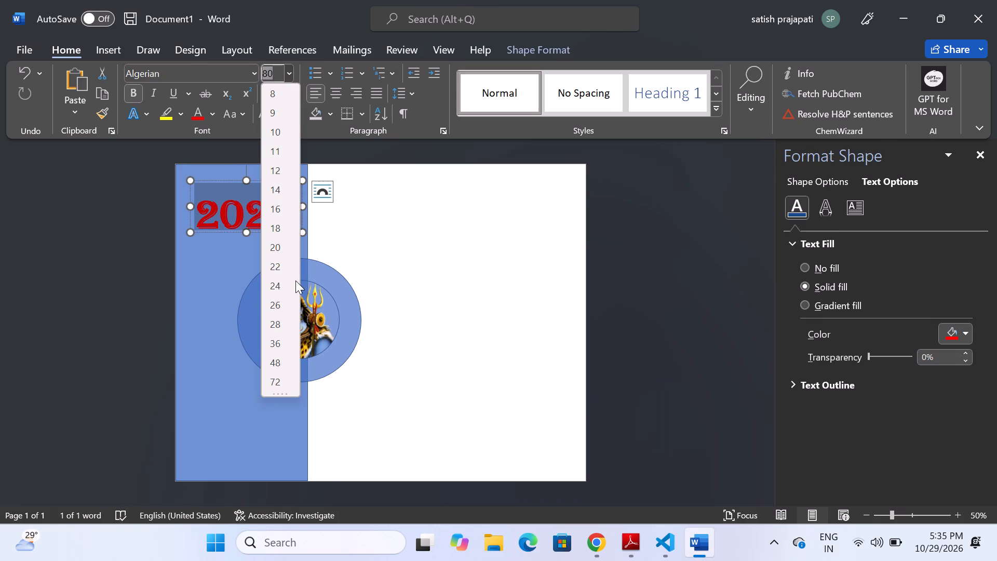
scroll(287, 365, down, 2)
click(276, 384)
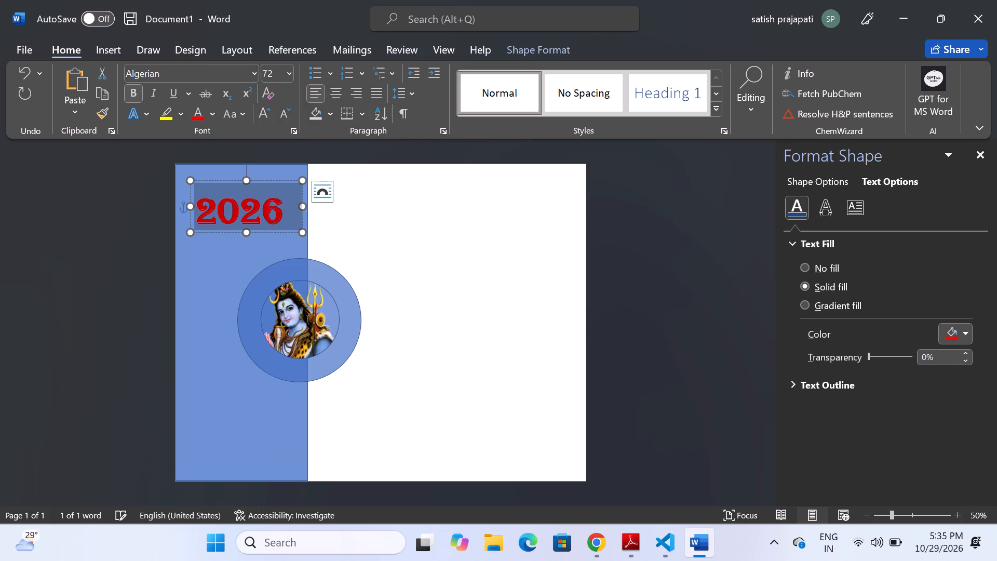
click(435, 270)
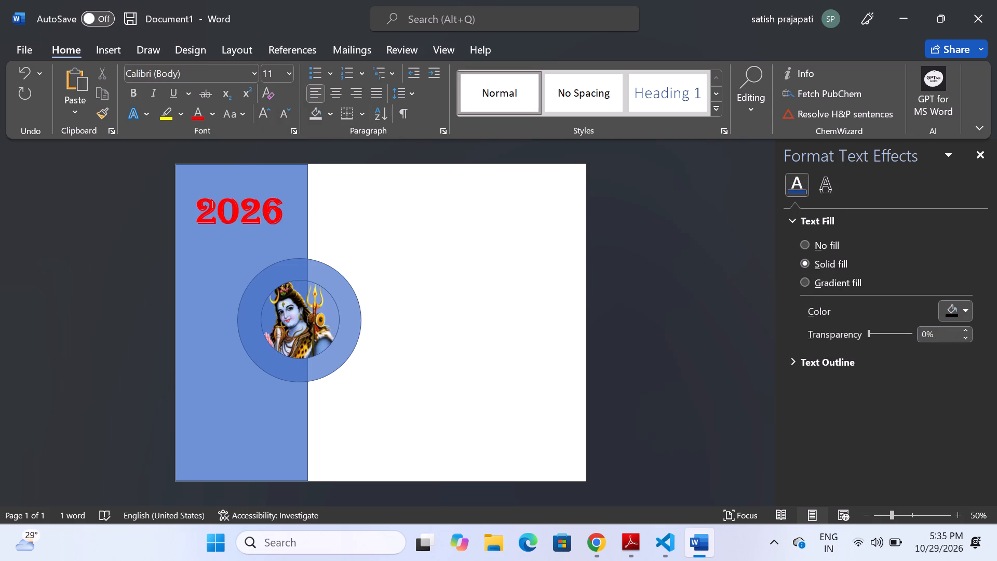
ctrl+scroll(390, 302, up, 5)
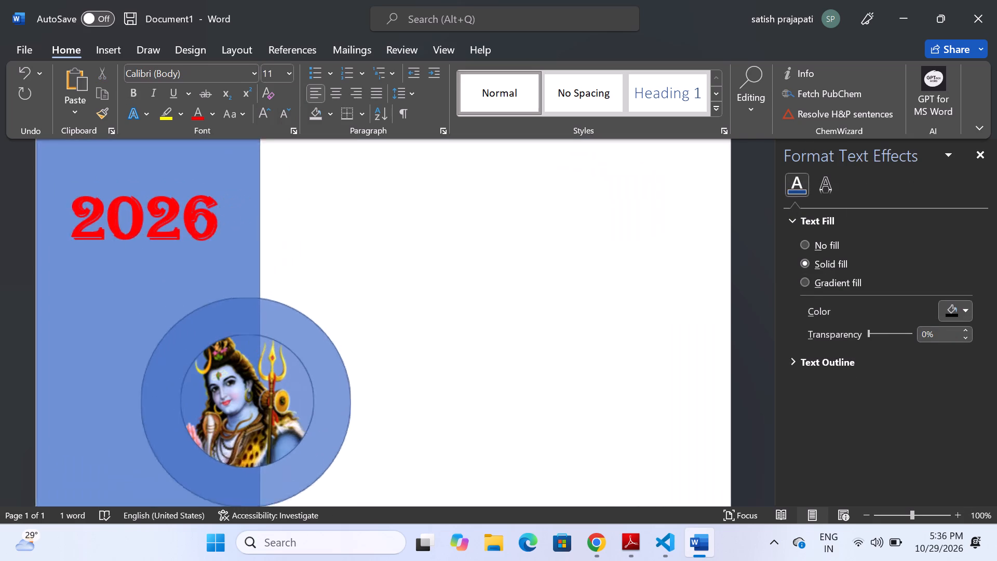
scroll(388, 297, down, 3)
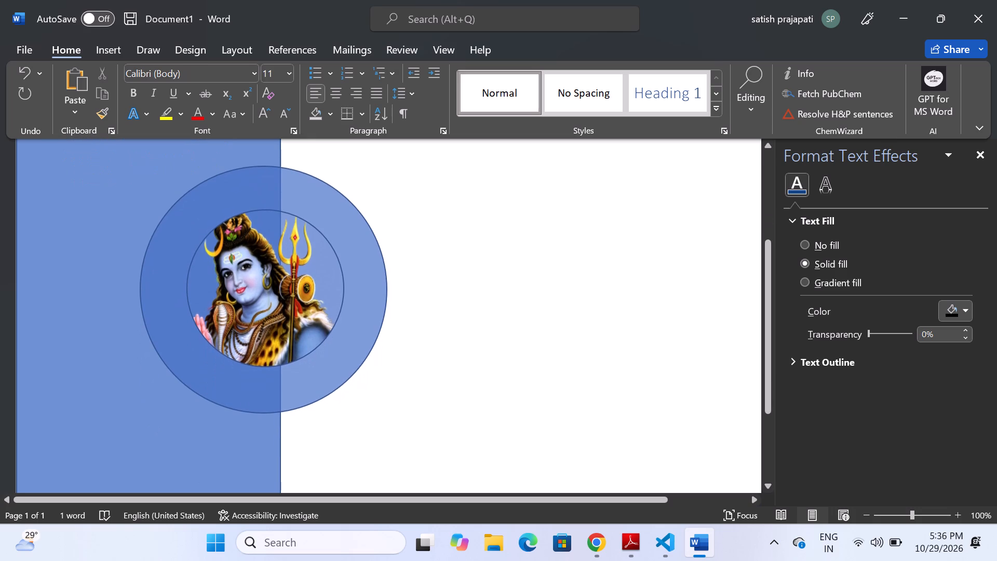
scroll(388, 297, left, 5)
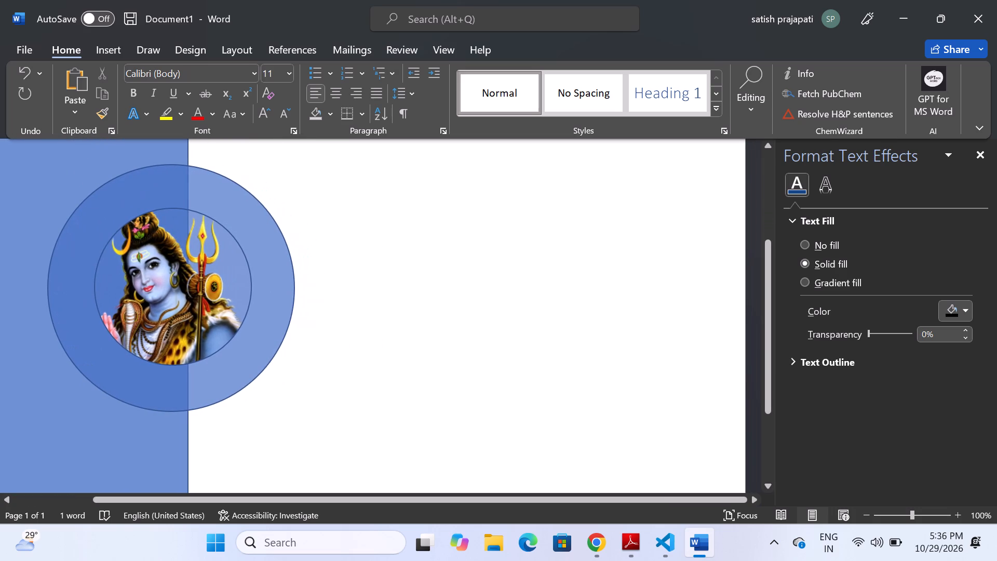
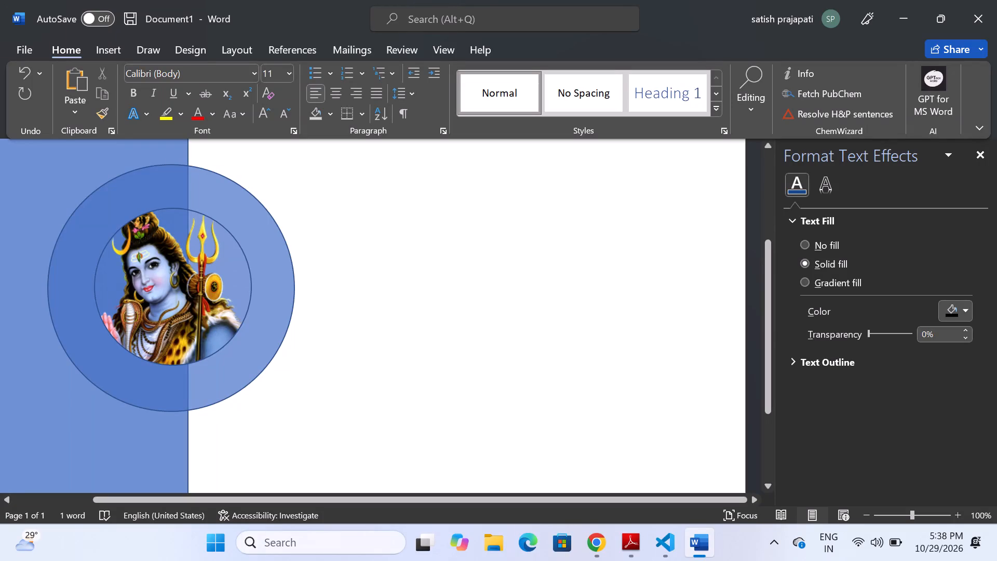
Insert a table with 7 columns and 6 rows on the page, using AutoFit to contents.
double_click(376, 232)
double_click(376, 232)
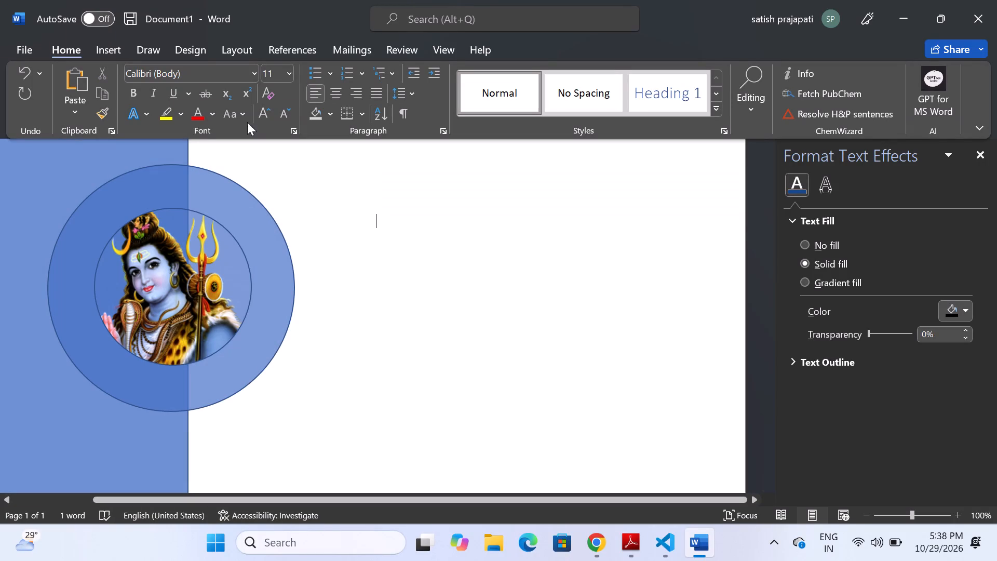
click(119, 52)
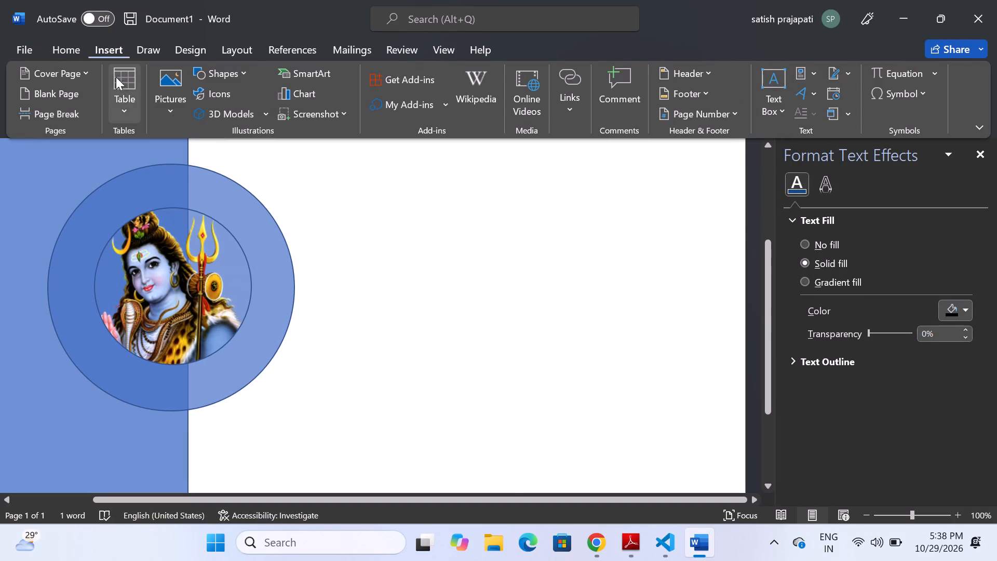
click(125, 106)
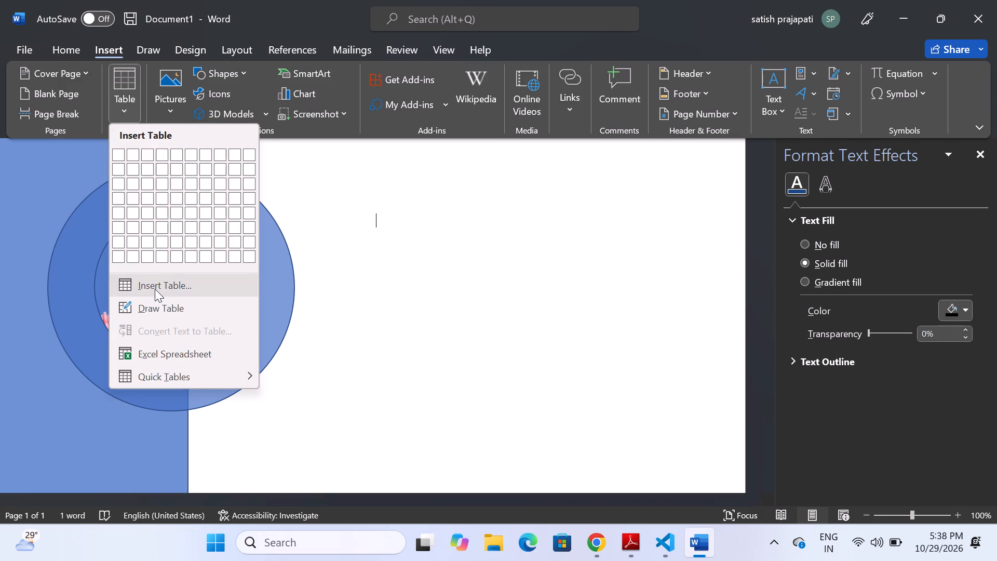
click(155, 289)
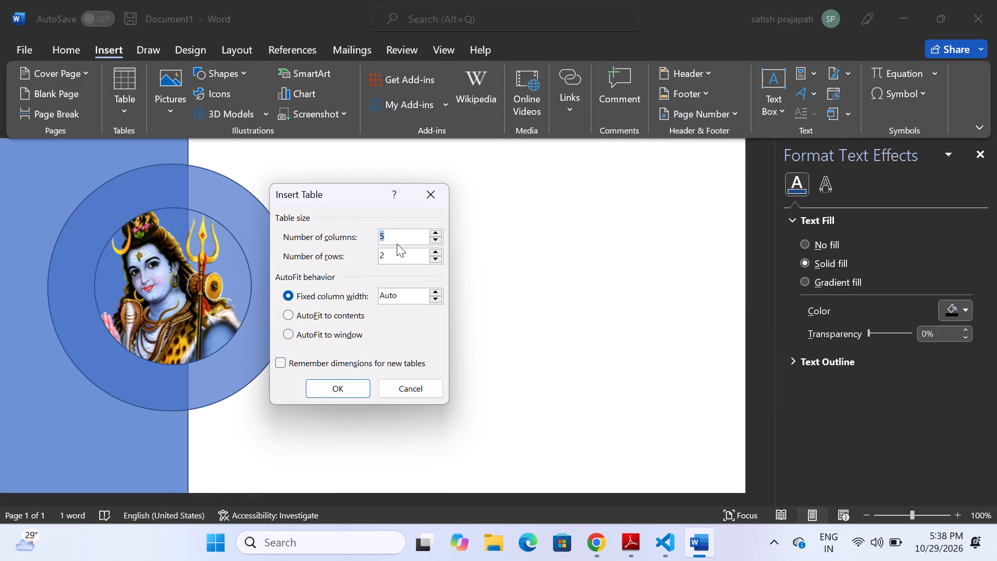
key(7)
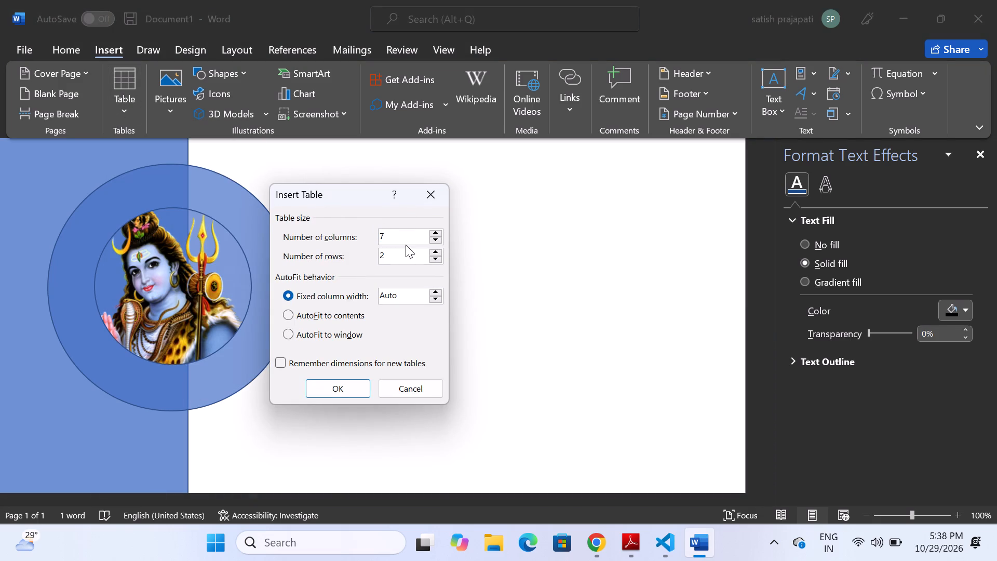
click(399, 256)
key(BackSpace)
key(6)
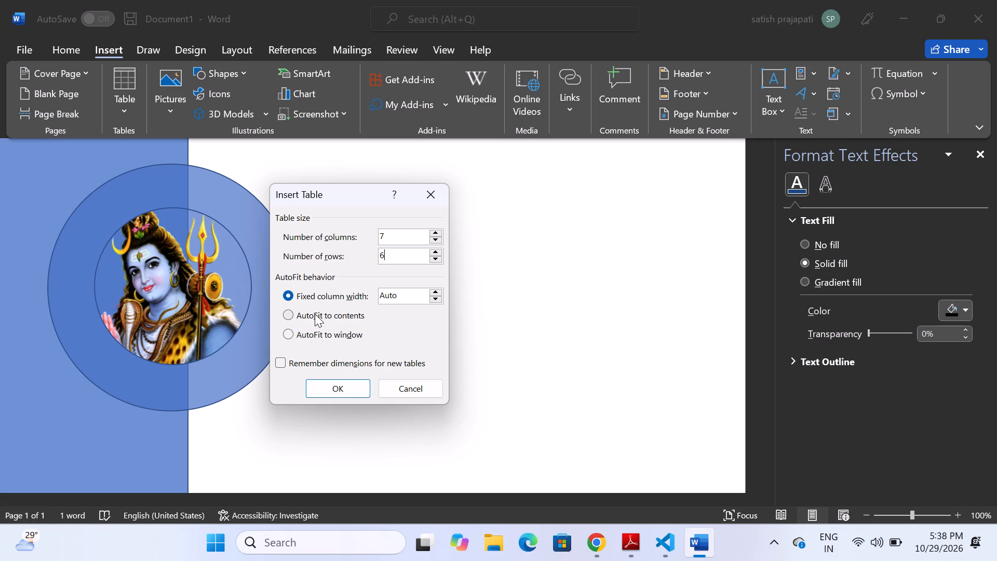
click(315, 314)
click(350, 388)
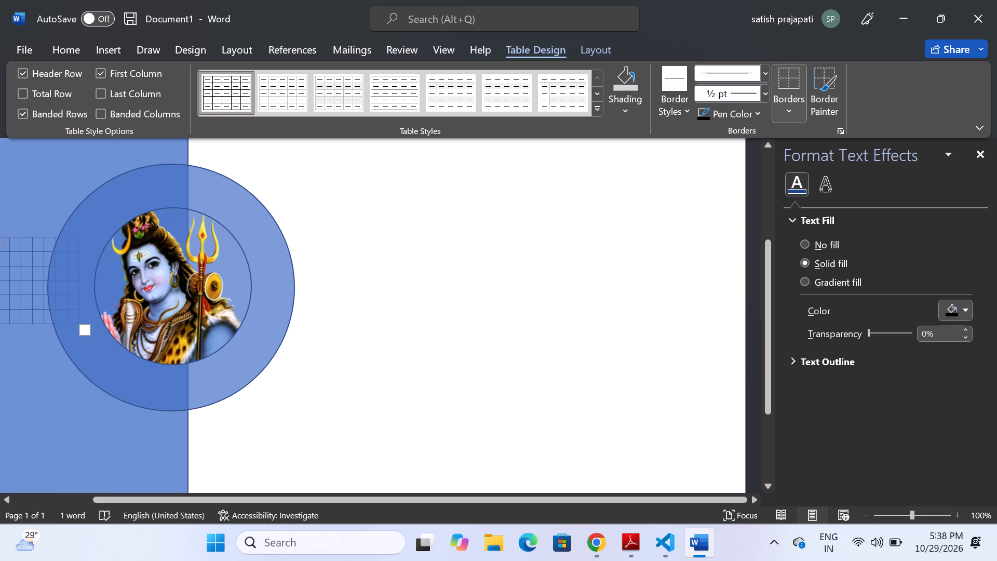
Move the new table off the blue rectangle onto the white page area just beside the large circle.
scroll(113, 302, right, 2)
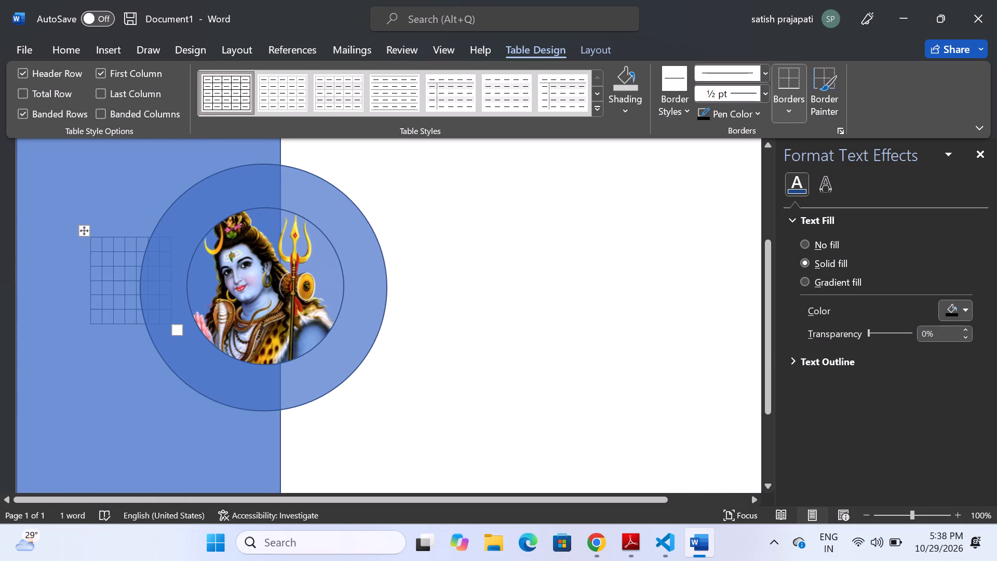
drag(85, 229, 111, 218)
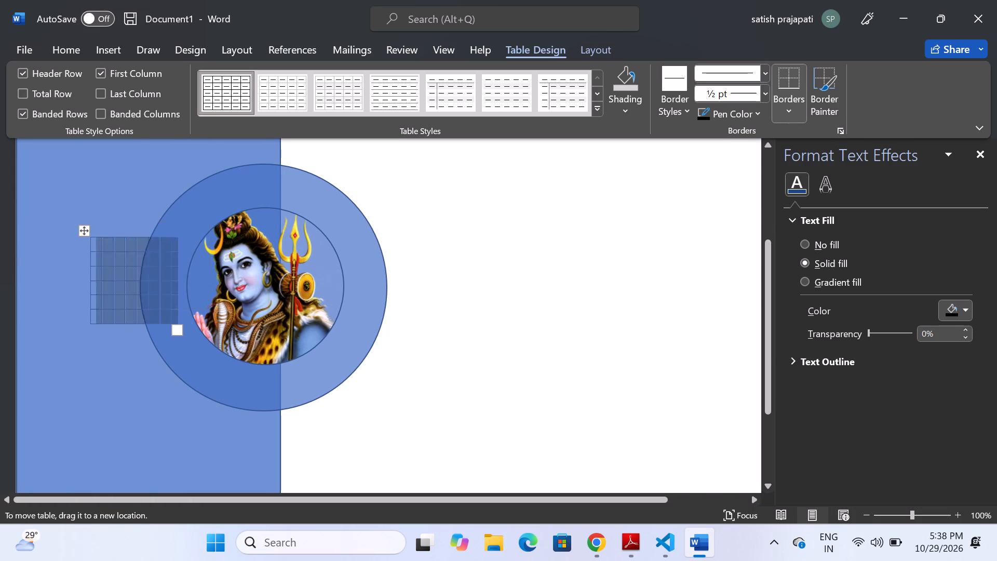
drag(111, 218, 438, 229)
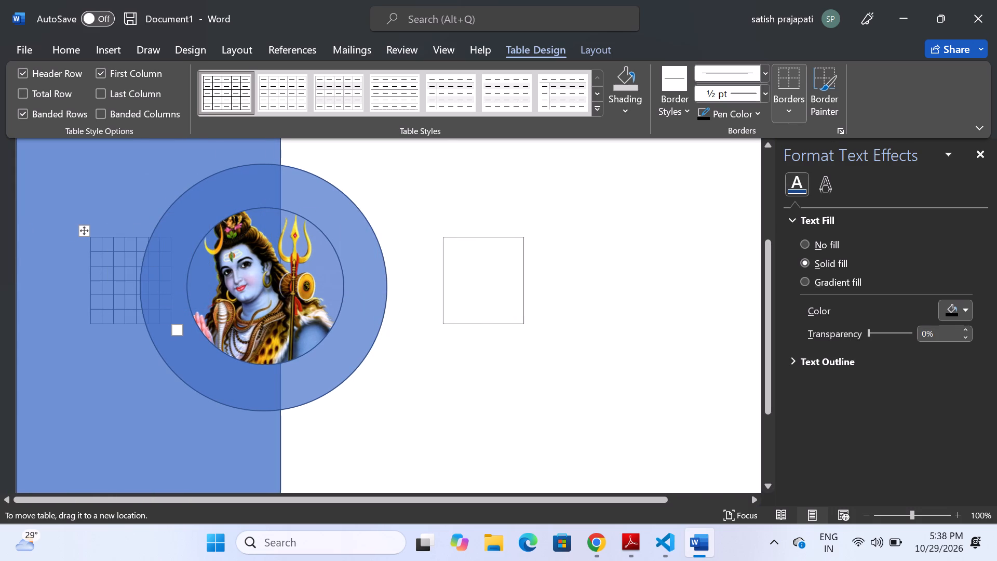
drag(438, 229, 416, 228)
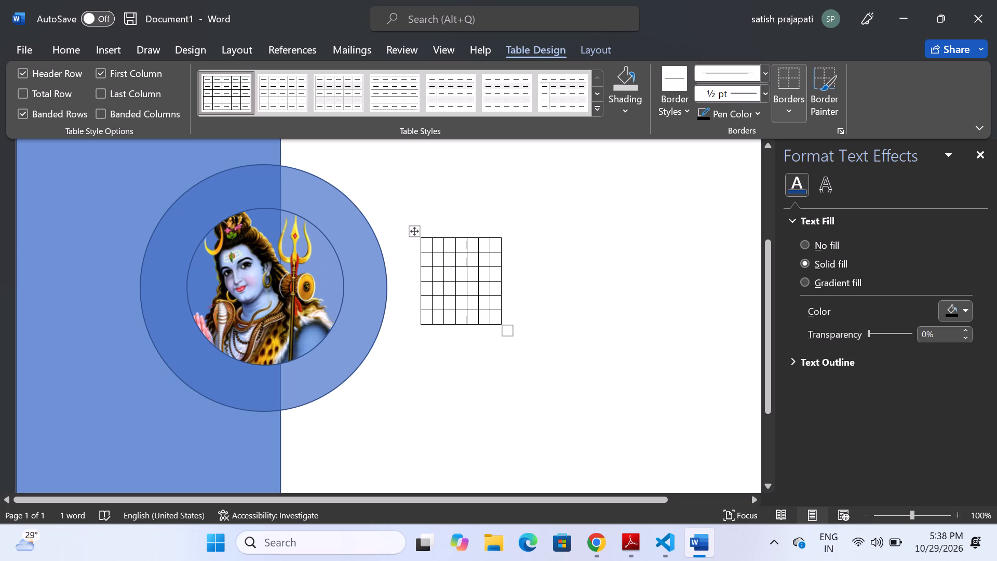
Fill the table's first row with the weekday headings sun, mon, tue, wed, thu, fri and sat.
text(sun)
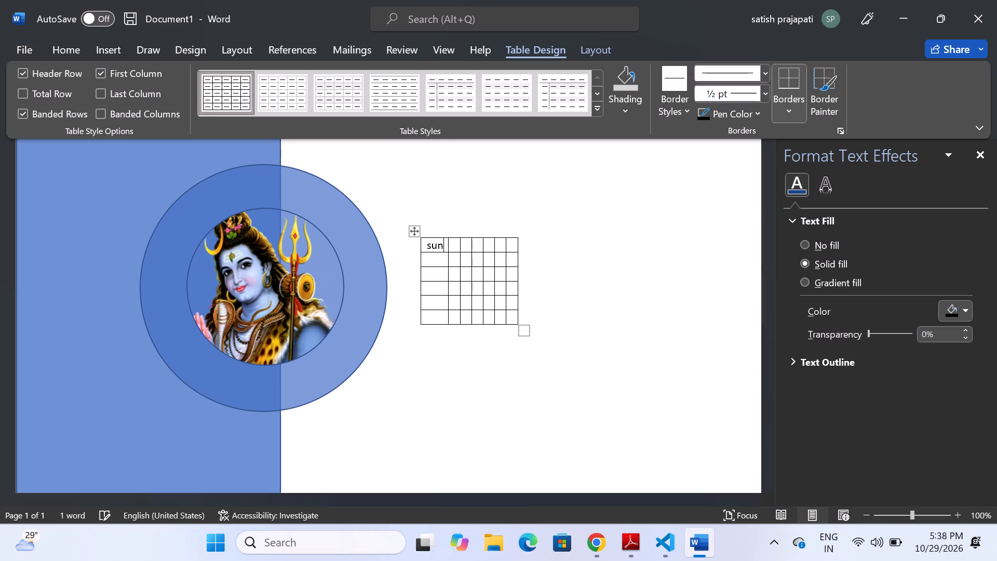
key(Right)
text(mon)
key(Right)
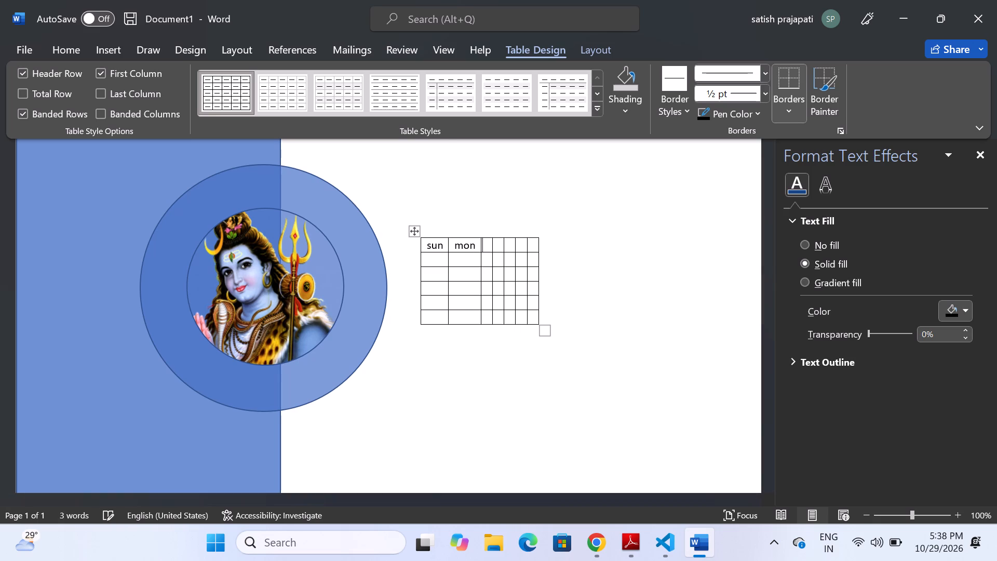
text(tue)
key(Right)
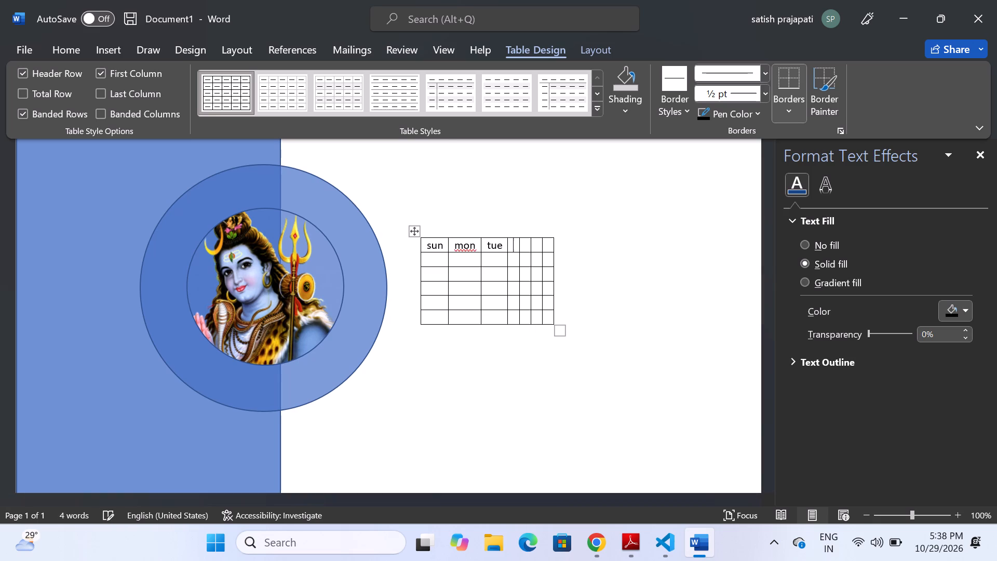
text(wed)
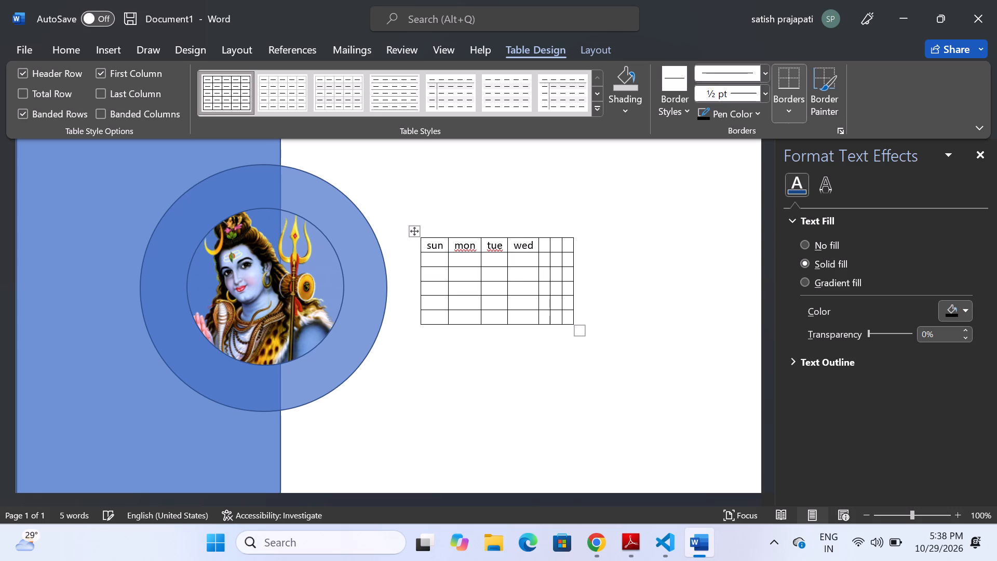
key(Right)
text(the)
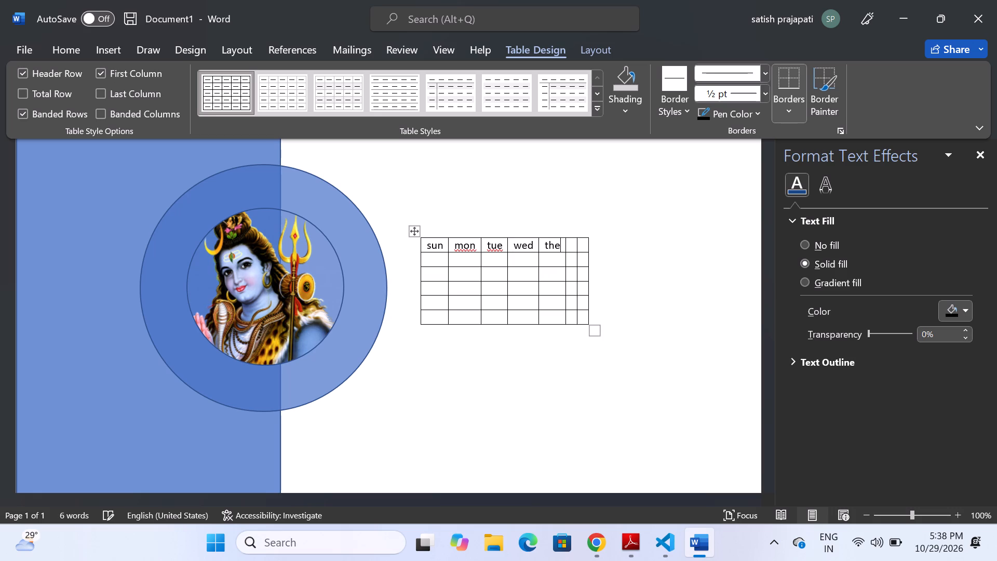
key(BackSpace)
key(t)
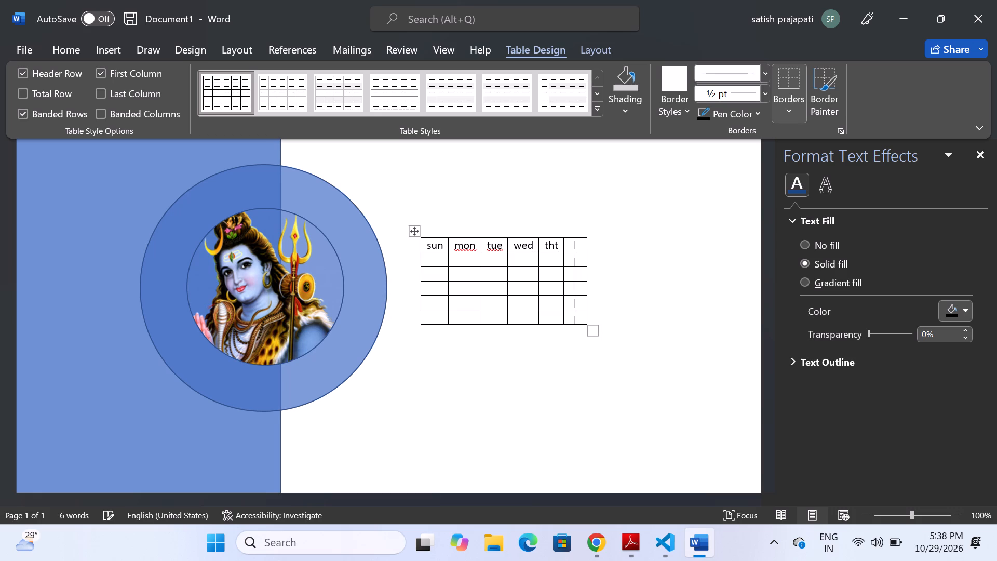
key(BackSpace)
key(u)
key(Right)
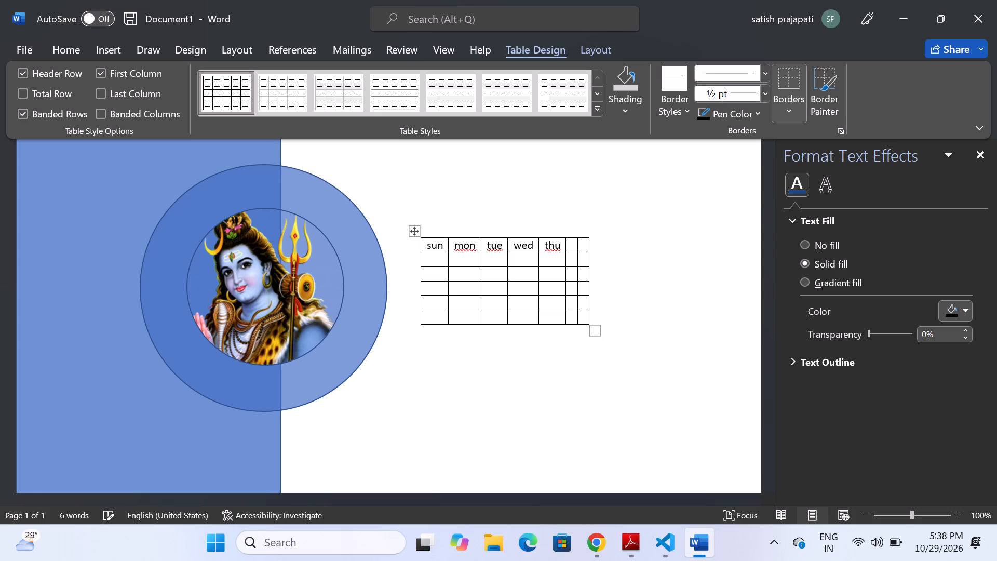
text(fri)
key(Right)
text(sat)
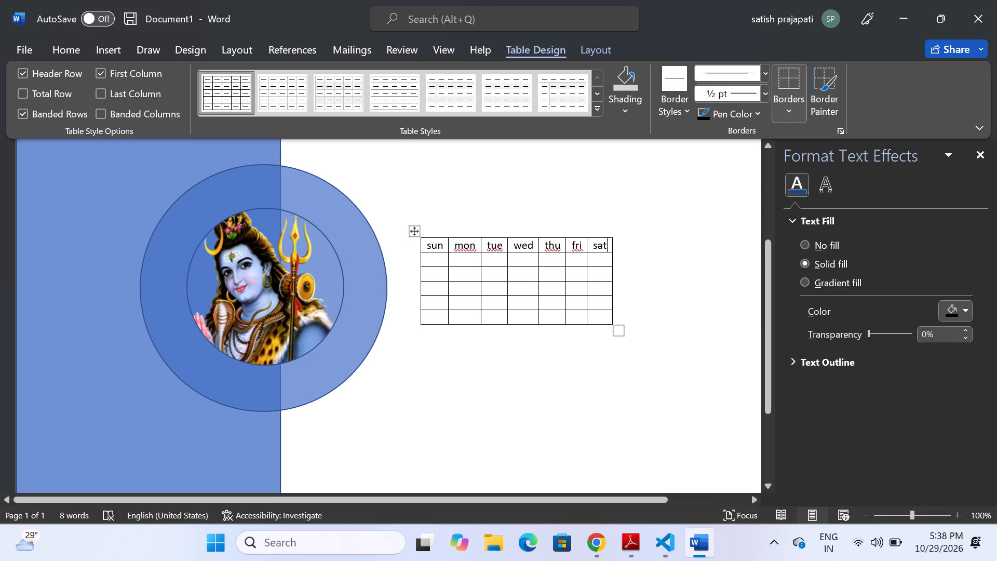
Set the whole table's text to Times New Roman and change its case to UPPERCASE.
click(415, 230)
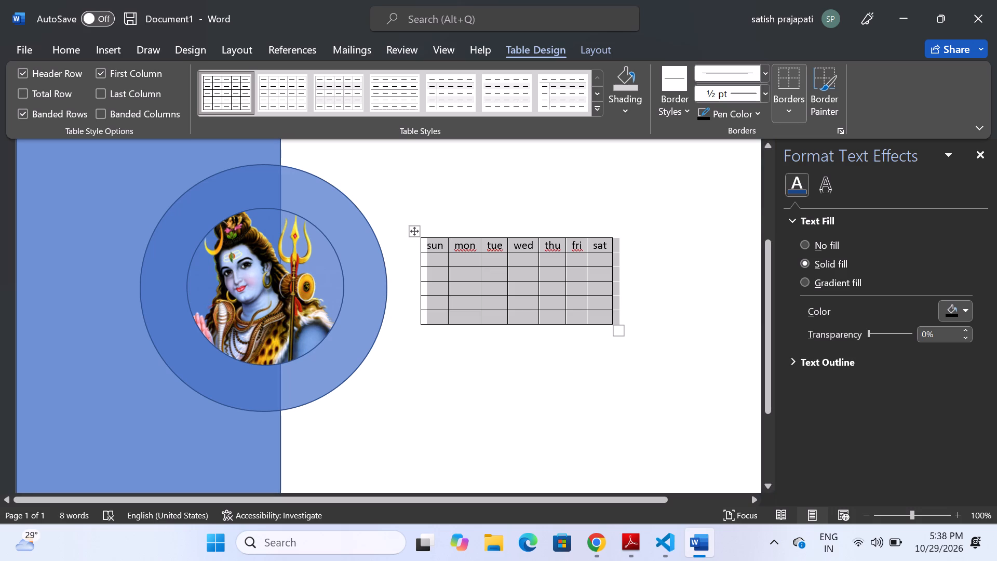
click(73, 46)
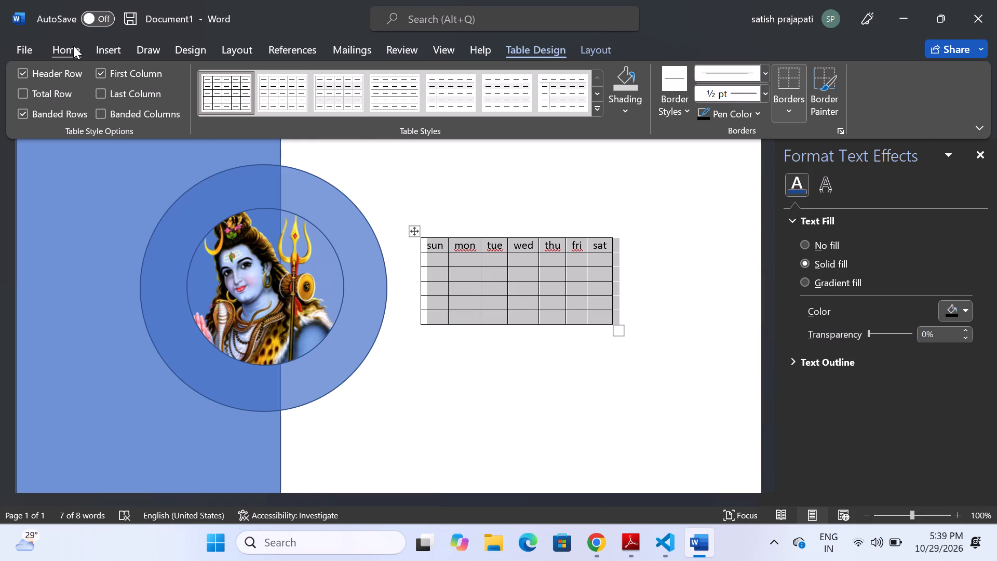
click(258, 71)
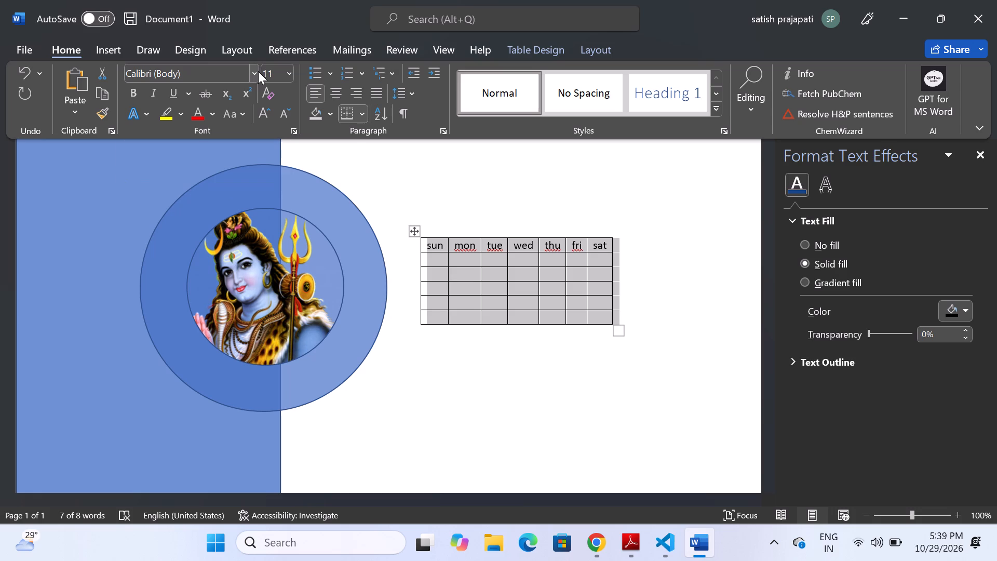
click(170, 246)
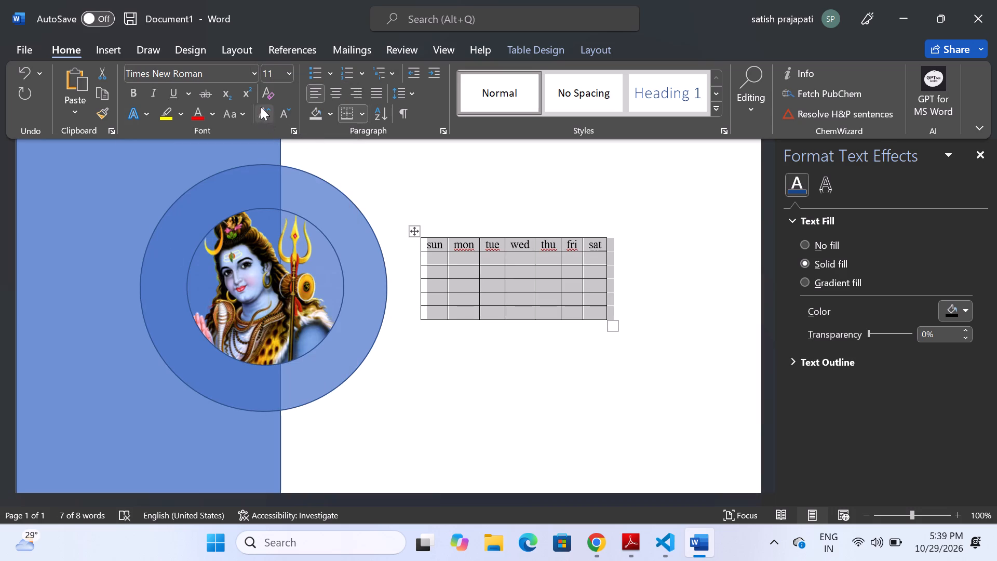
click(238, 115)
click(265, 175)
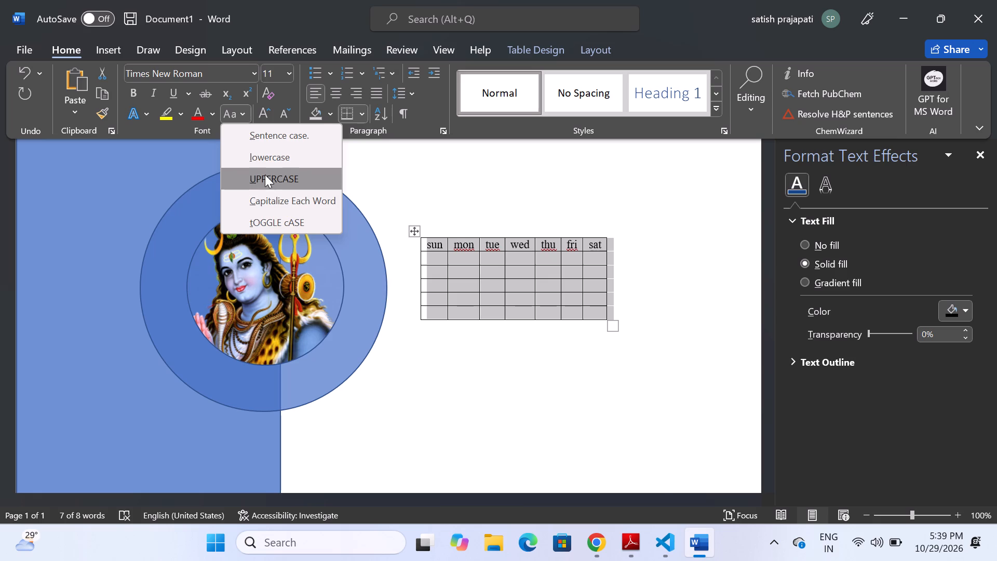
click(495, 288)
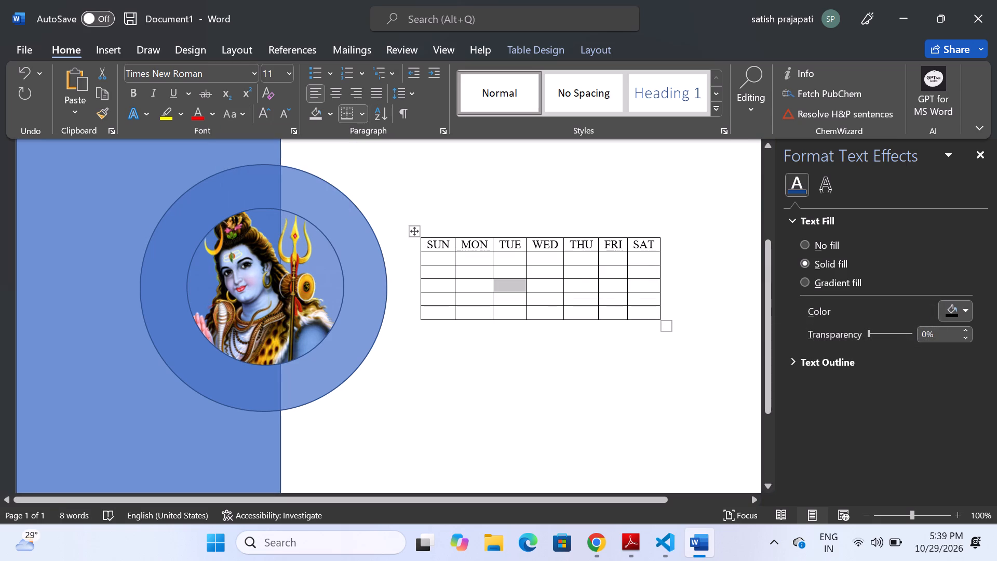
Enter the dates 1 to 5 in the row below the headings, from TUE to SAT.
click(506, 259)
key(1)
key(Right)
key(2)
key(Right)
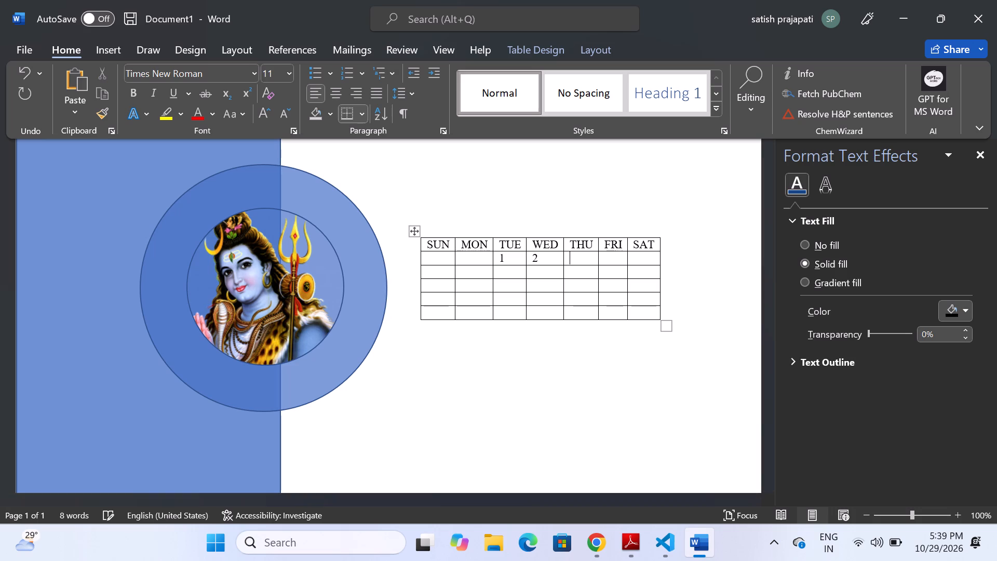
key(3)
key(Right)
key(4)
key(Right)
key(5)
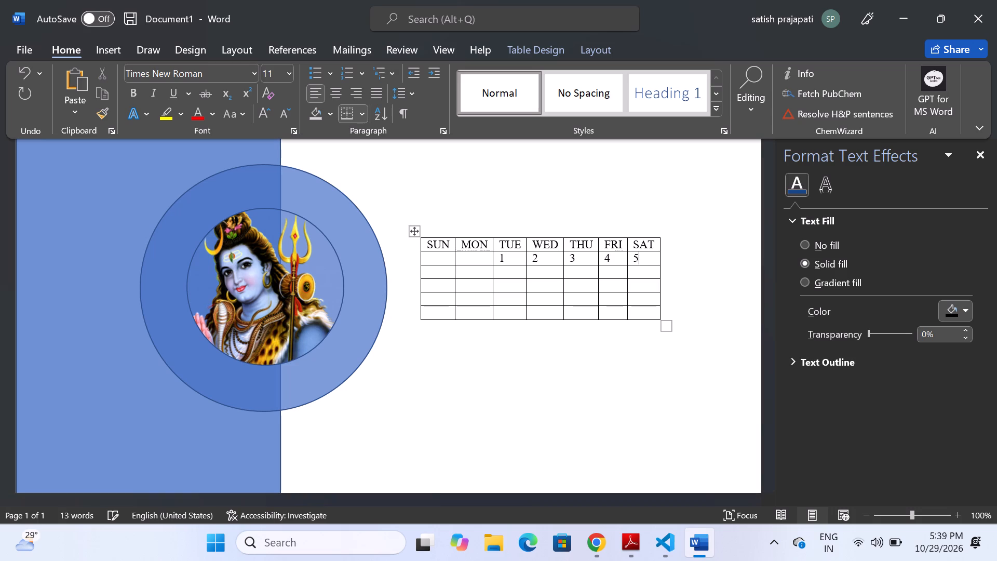
Fill the table's third row with the dates 6 to 12, from SUN to SAT.
key(Down)
key(Left)
key(Left)
key(Left)
key(Left)
key(Left)
key(Left)
key(6)
key(Right)
key(7)
key(Right)
key(8)
key(Right)
key(9)
text(10)
key(Right)
key(Left)
key(BackSpace)
key(BackSpace)
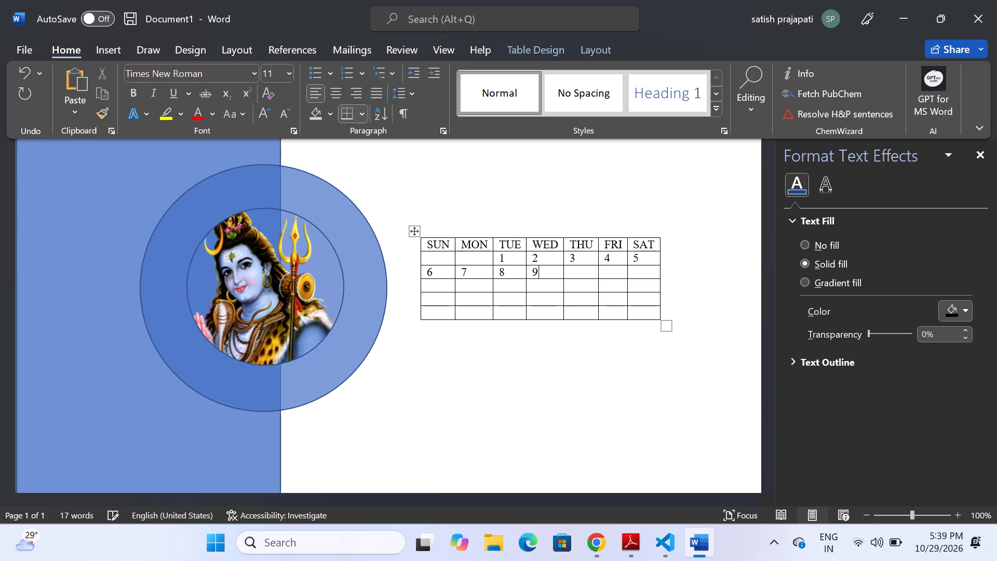
key(Right)
text(10)
key(Right)
text(11)
key(Right)
text(12)
key(Right)
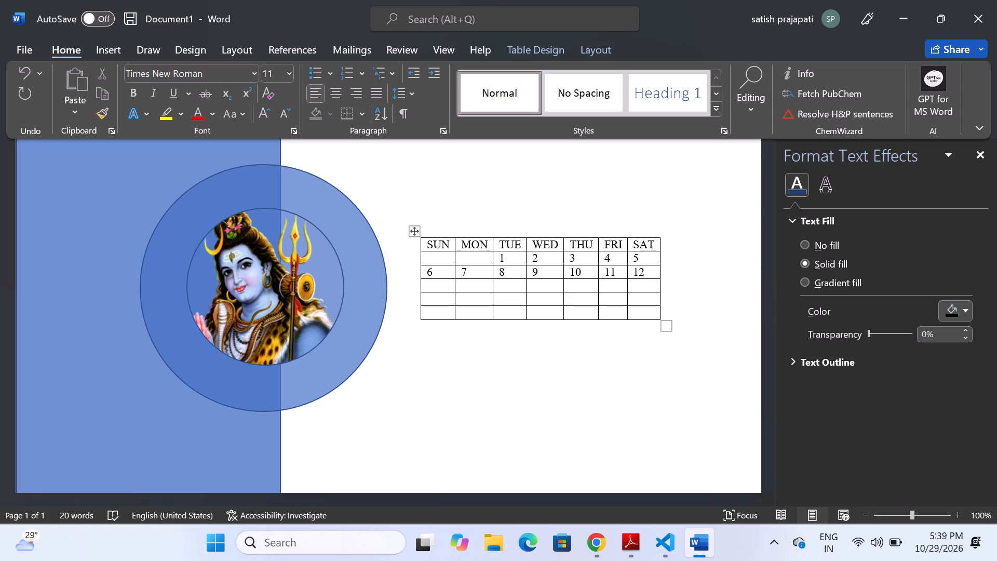
Fill the table's fourth row with the dates 13 to 19, from SUN to SAT.
click(441, 283)
text(13)
key(Right)
text(14)
key(Right)
text(15)
key(Right)
text(16)
key(Right)
text(16)
key(BackSpace)
key(7)
key(Right)
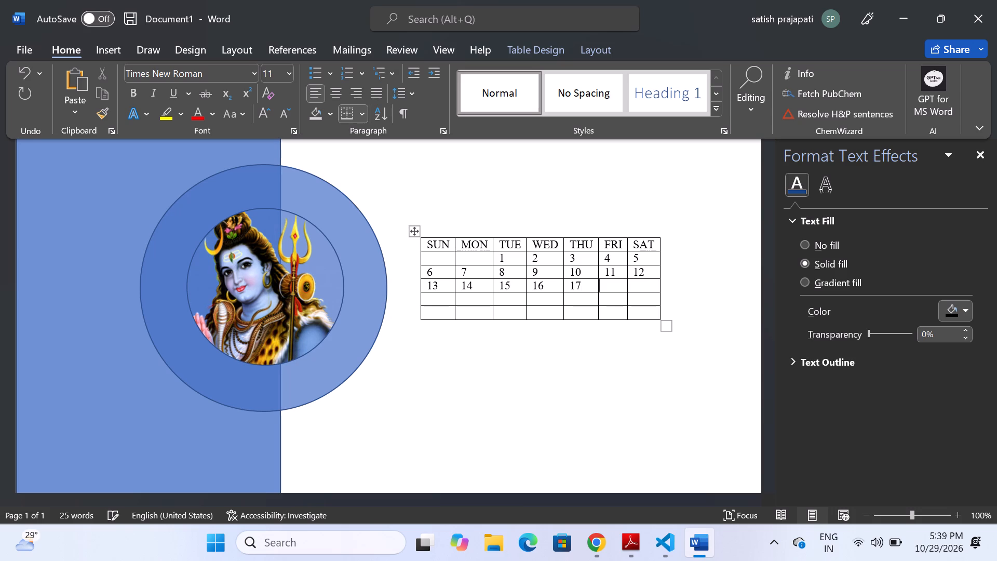
text(18)
key(Right)
key(1)
key(9)
Fill the table's fifth row with the dates 20 to 26, from SUN to SAT.
click(442, 298)
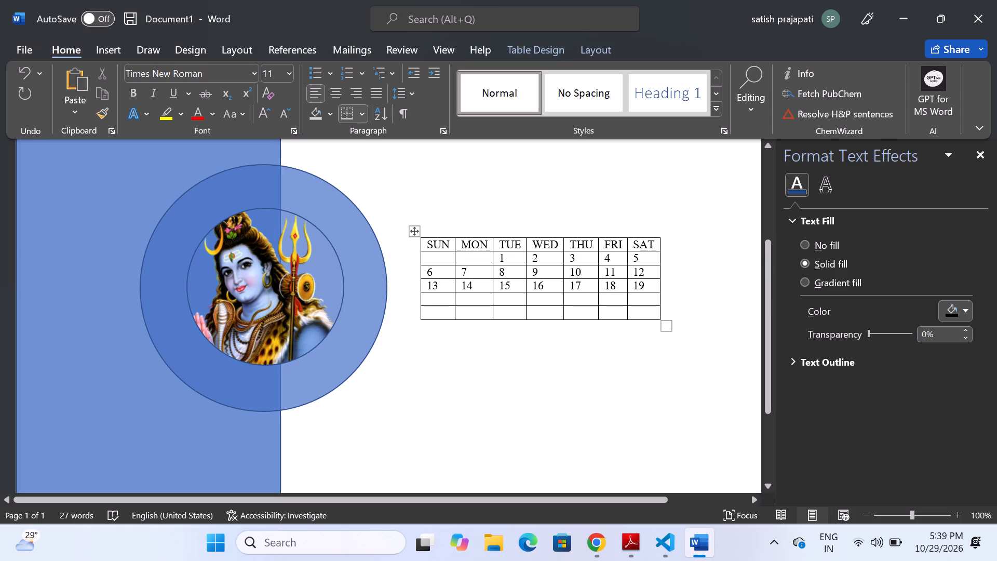
text(20)
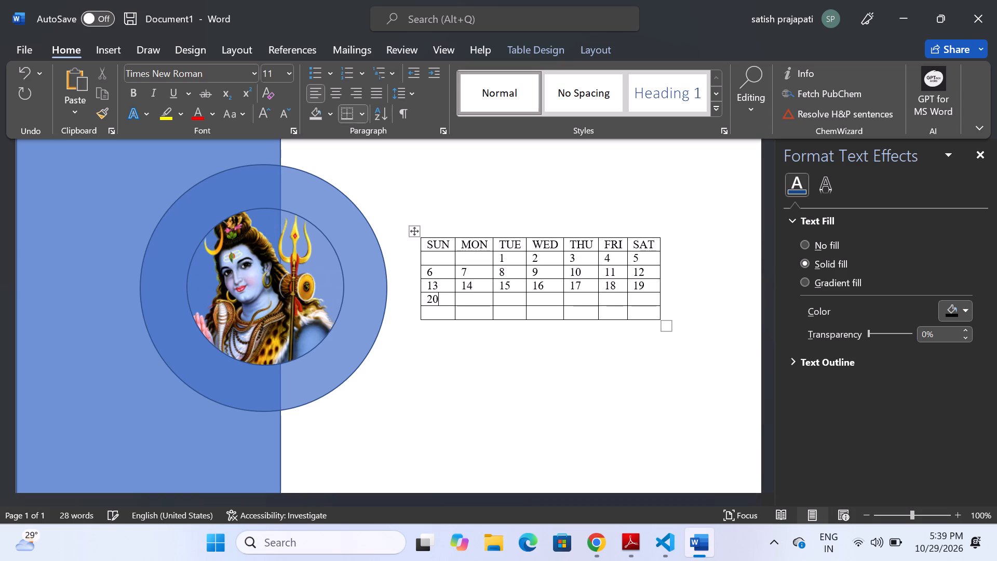
key(Right)
text(21)
key(Right)
text(22)
key(Right)
text(23)
key(Right)
text(24)
key(Right)
text(25)
key(Right)
text(26)
key(Right)
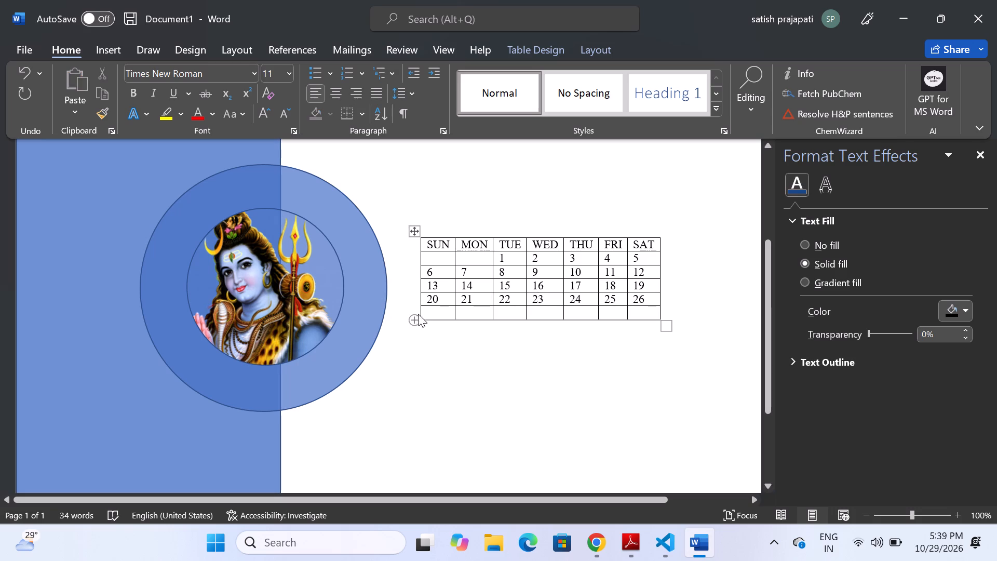
Enter the dates 27 to 31 in the table's last row, from SUN to THU.
click(432, 311)
text(27)
key(Right)
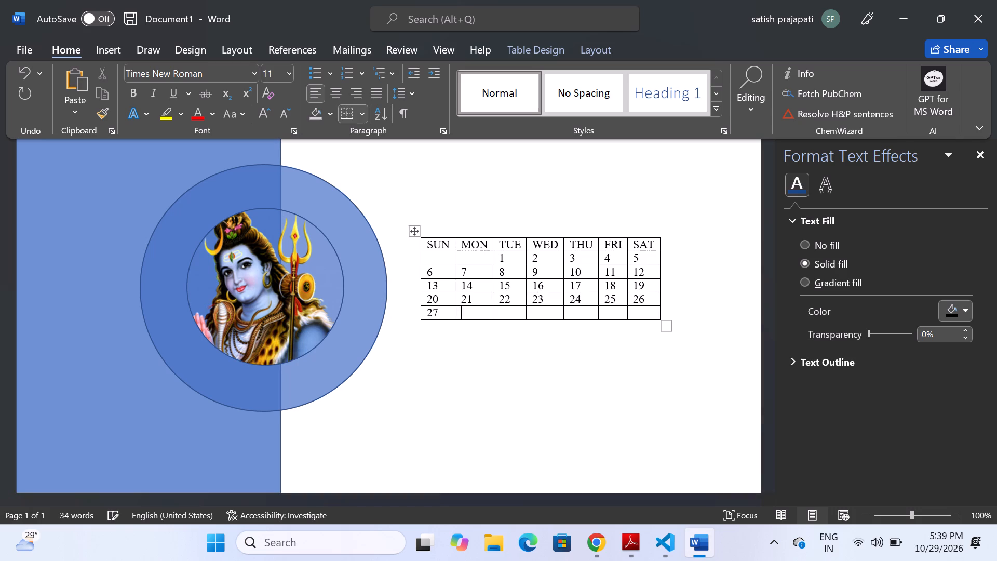
text(28)
key(Right)
text(19)
key(Right)
key(Left)
key(BackSpace)
key(BackSpace)
text(29)
key(Right)
text(30)
key(Right)
text(1`)
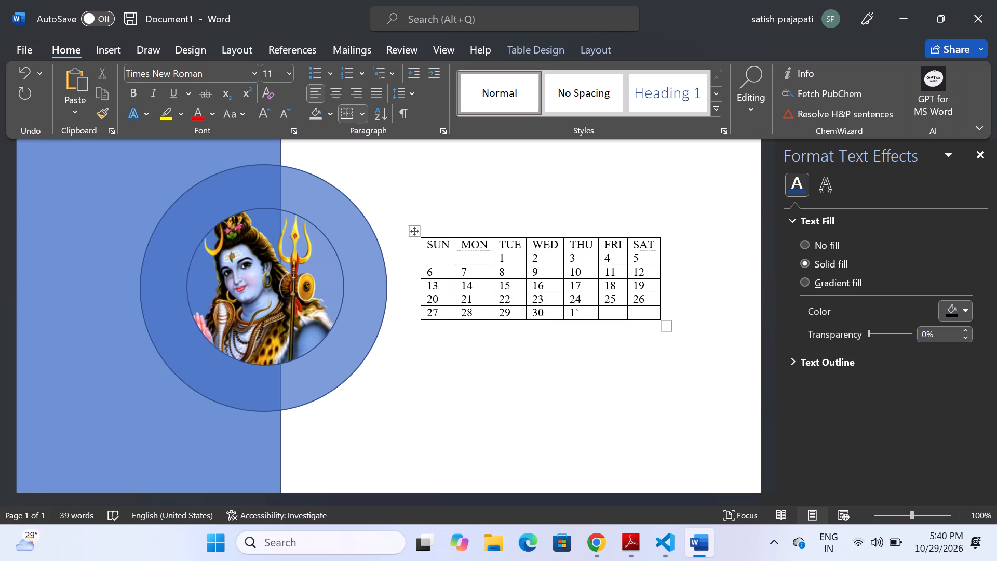
key(BackSpace)
key(BackSpace)
text(31)
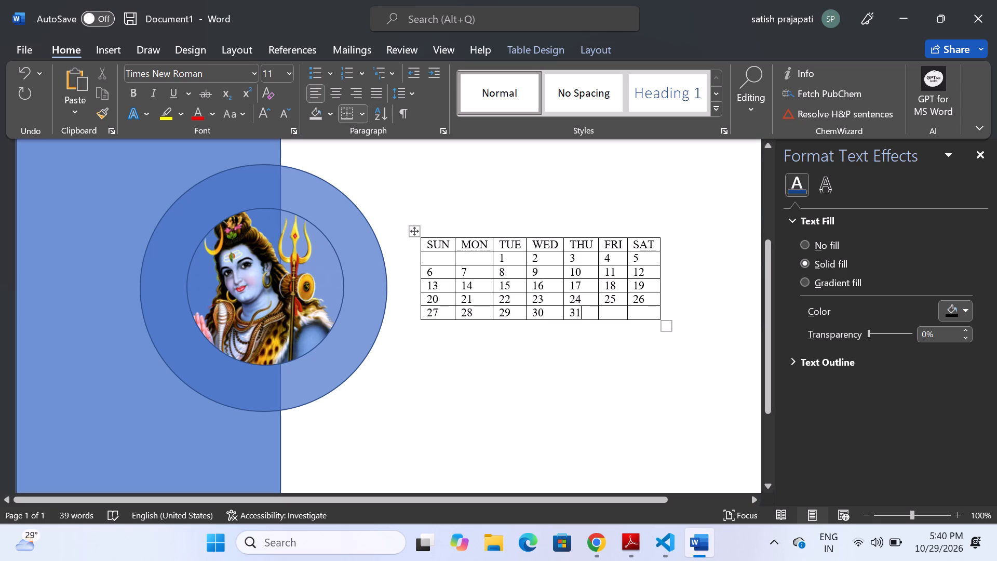
Enlarge the text of the whole calendar table to font size 18.
click(418, 231)
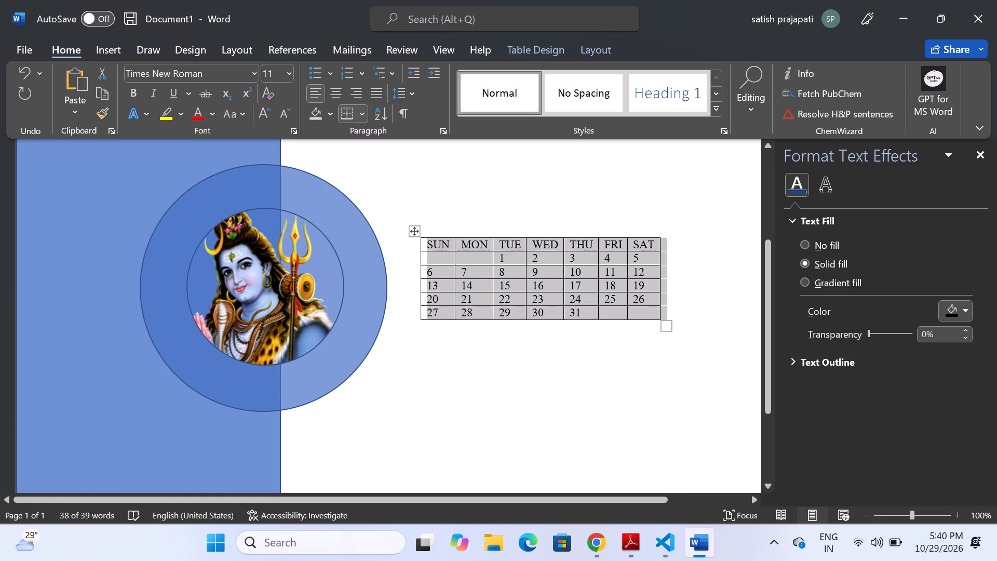
scroll(500, 362, left, 3)
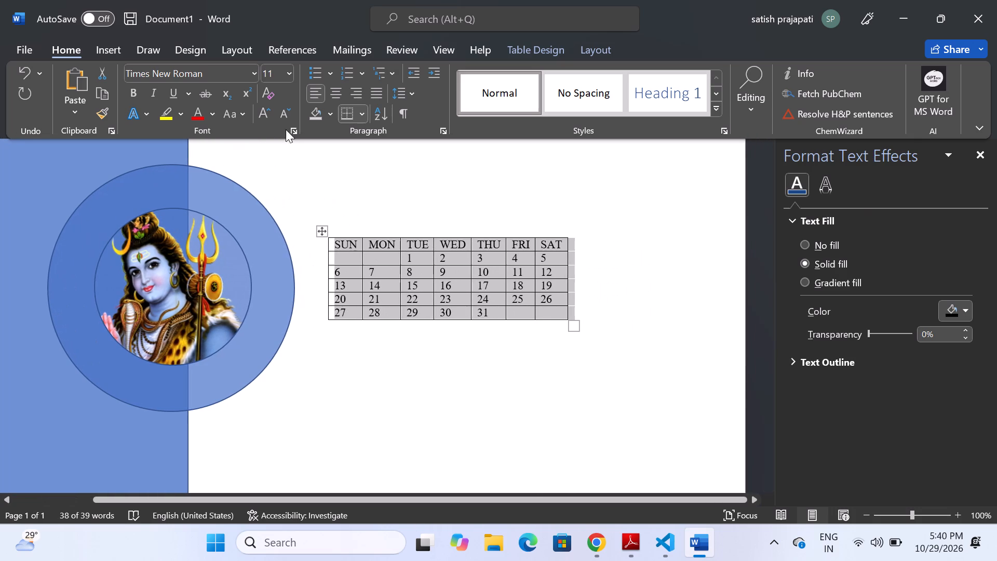
triple_click(264, 112)
click(264, 112)
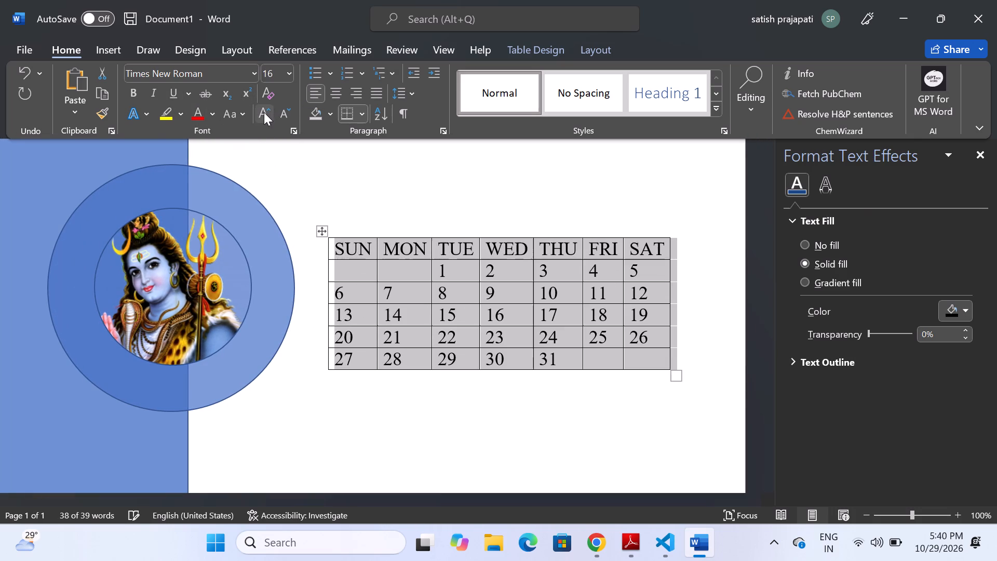
click(264, 112)
click(264, 112)
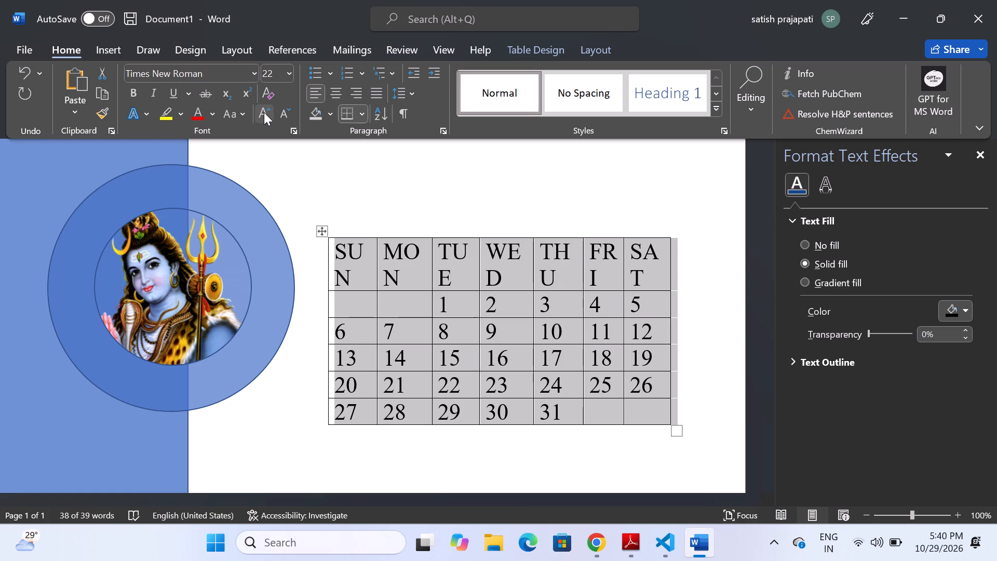
click(286, 116)
click(286, 116)
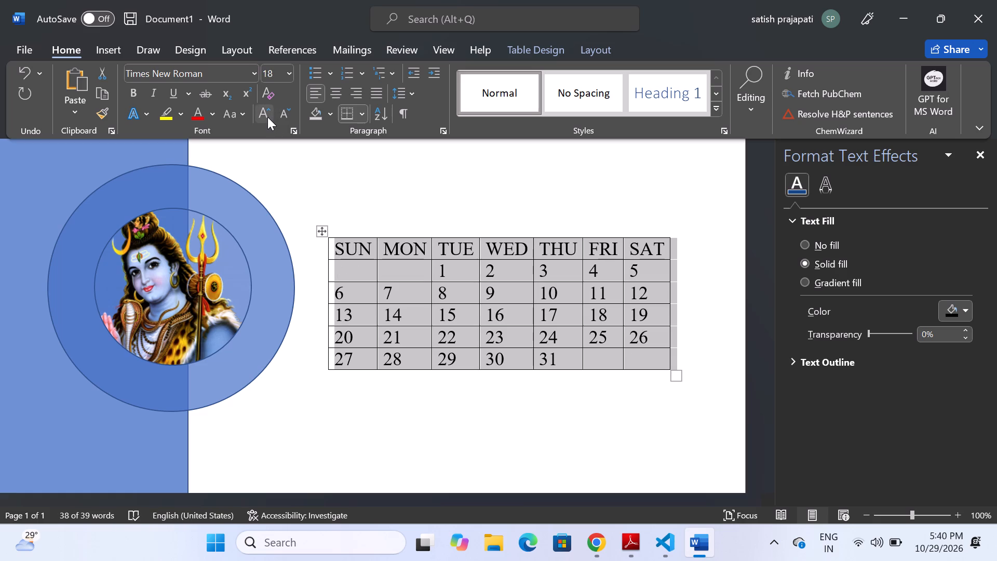
click(267, 117)
click(284, 116)
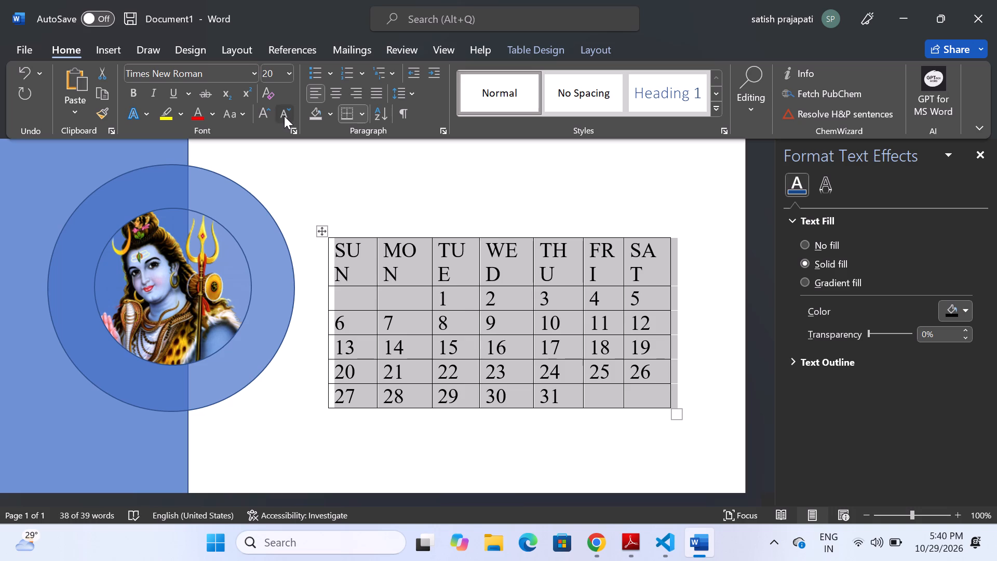
click(661, 246)
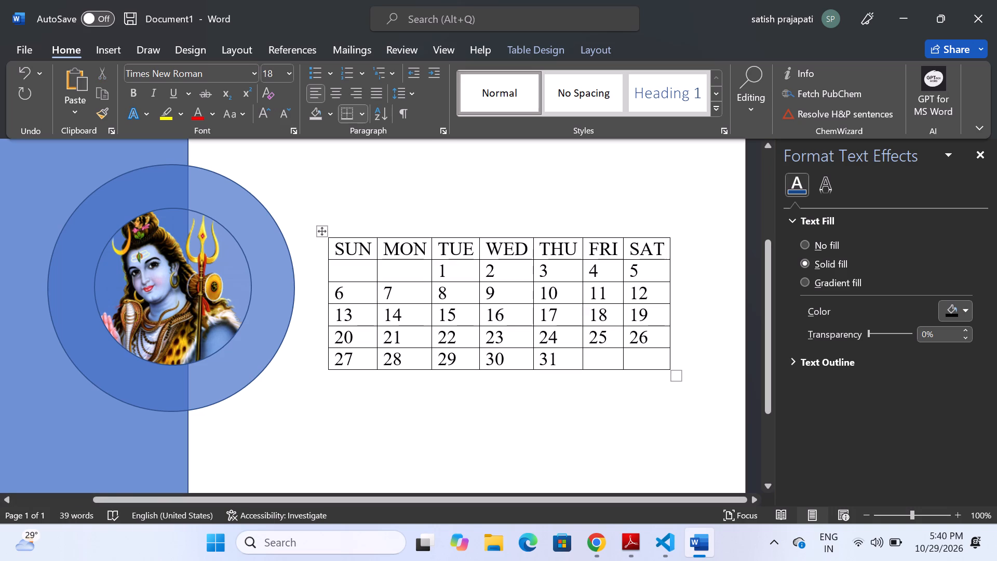
Apply the Narrow page margins of 0.5" on all sides.
scroll(689, 266, left, 3)
ctrl+scroll(705, 280, down, 2)
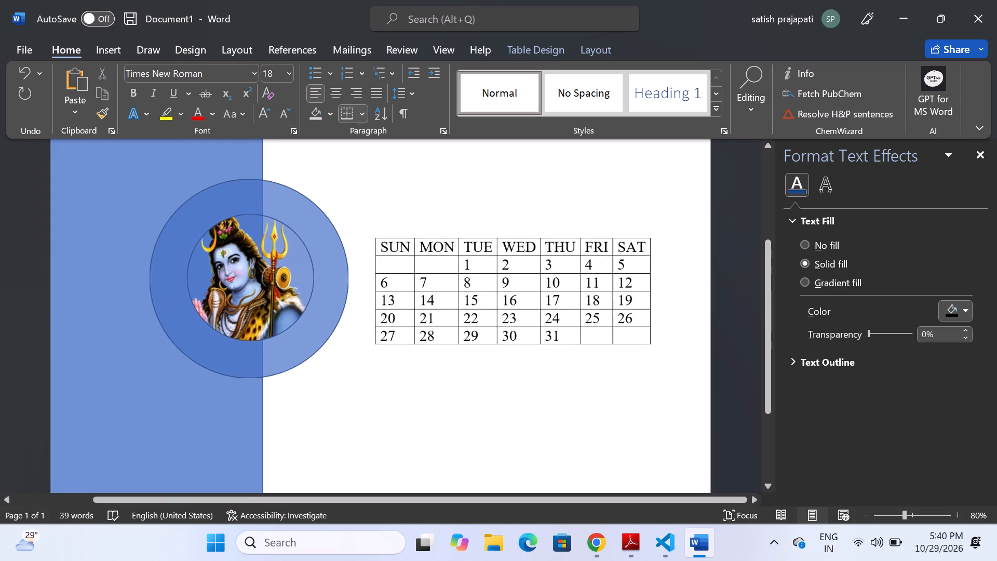
ctrl+scroll(705, 280, down, 1)
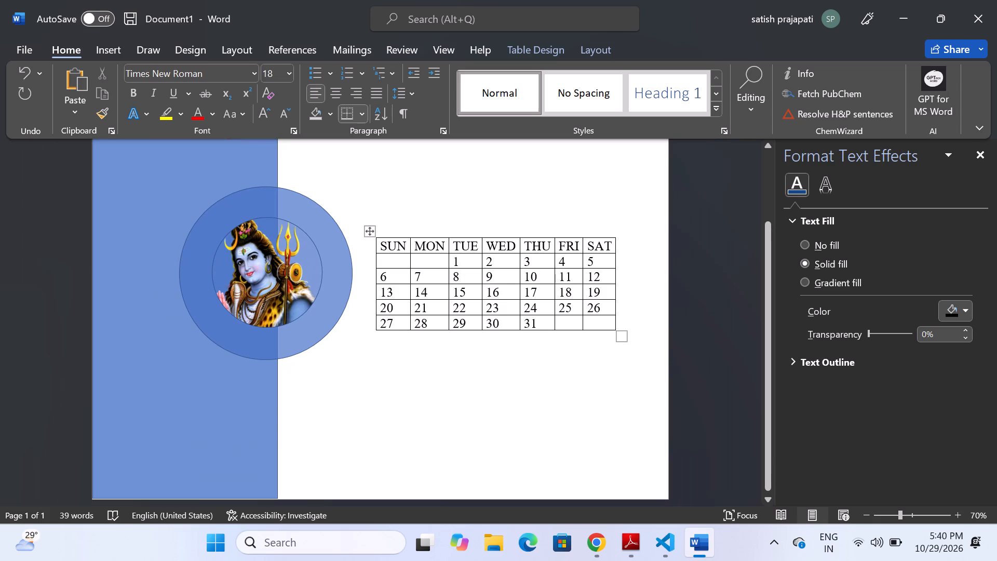
click(244, 51)
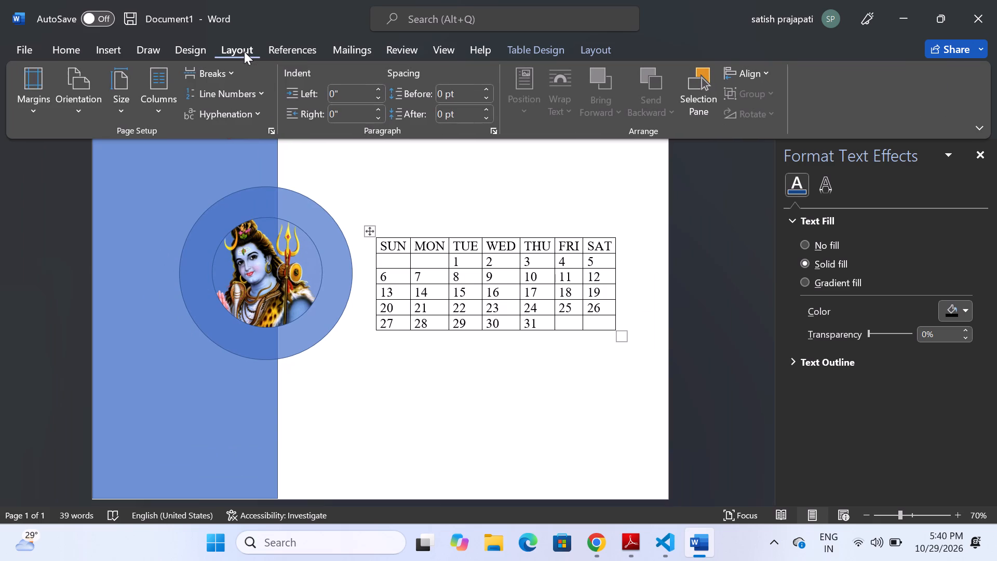
click(41, 115)
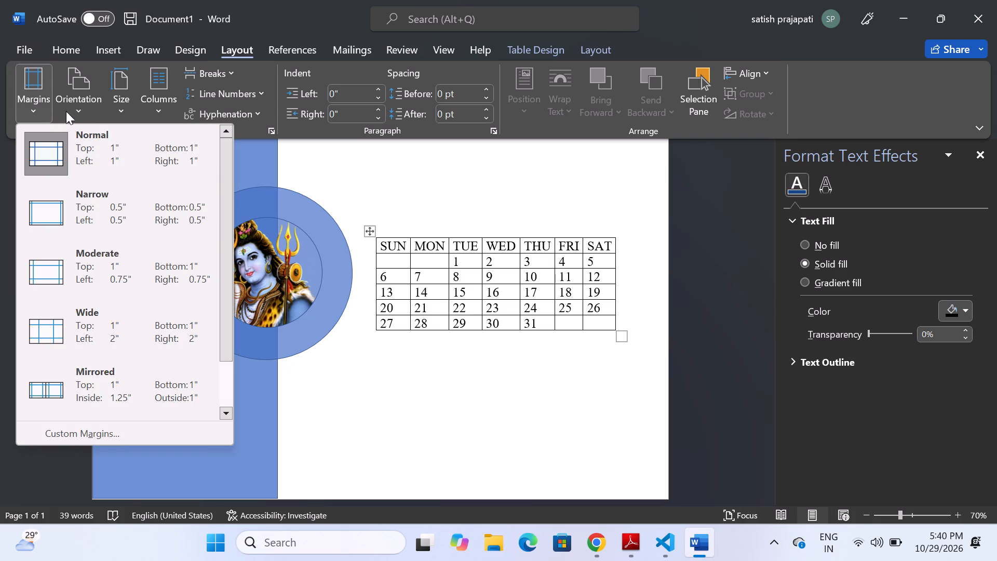
click(106, 222)
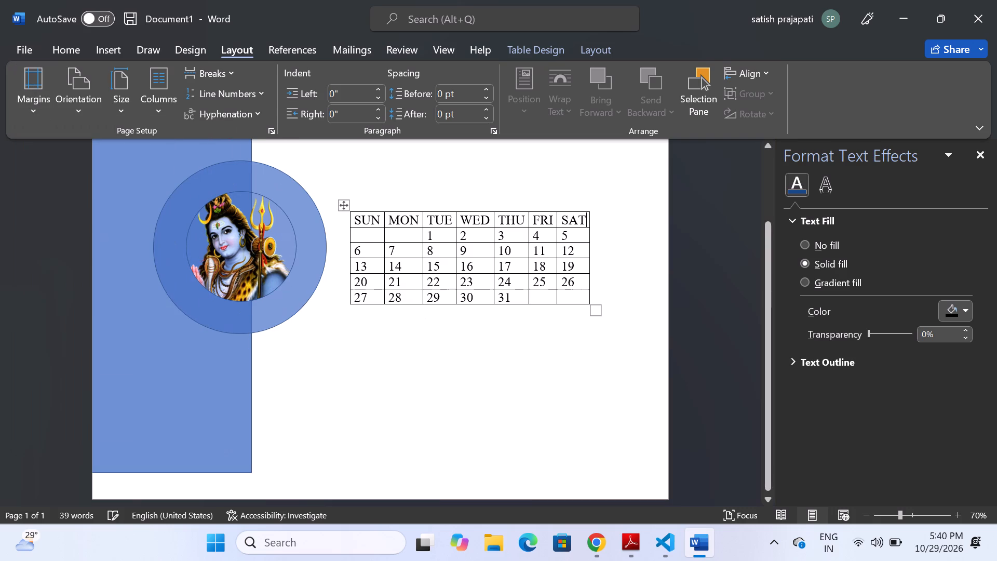
Enlarge the text of the whole calendar table to font size 22.
click(347, 203)
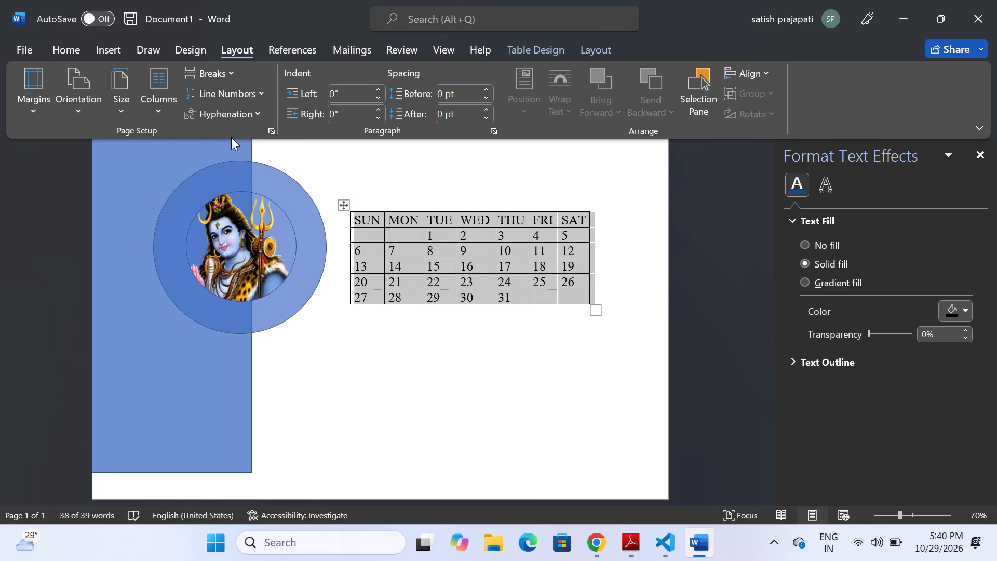
click(87, 51)
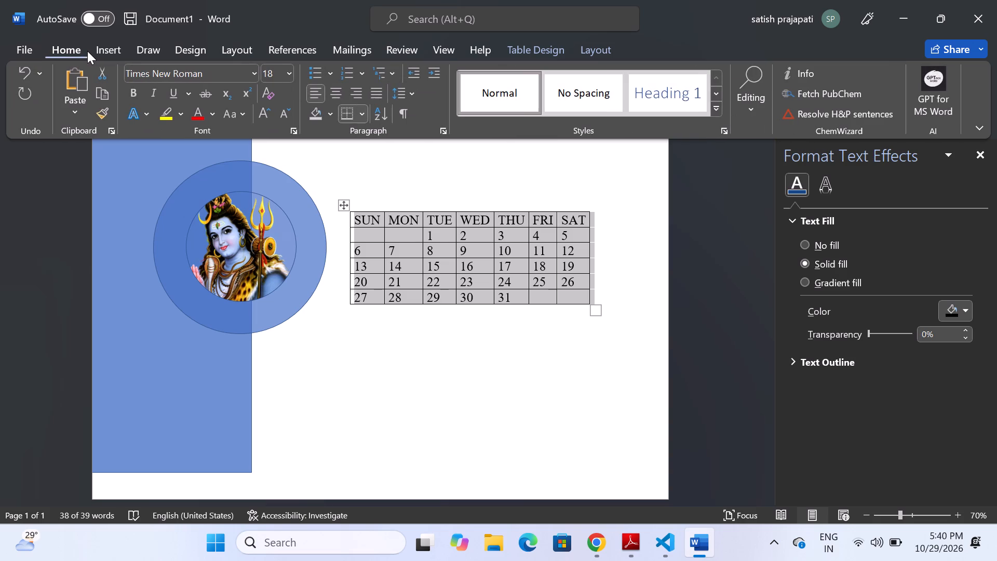
click(265, 116)
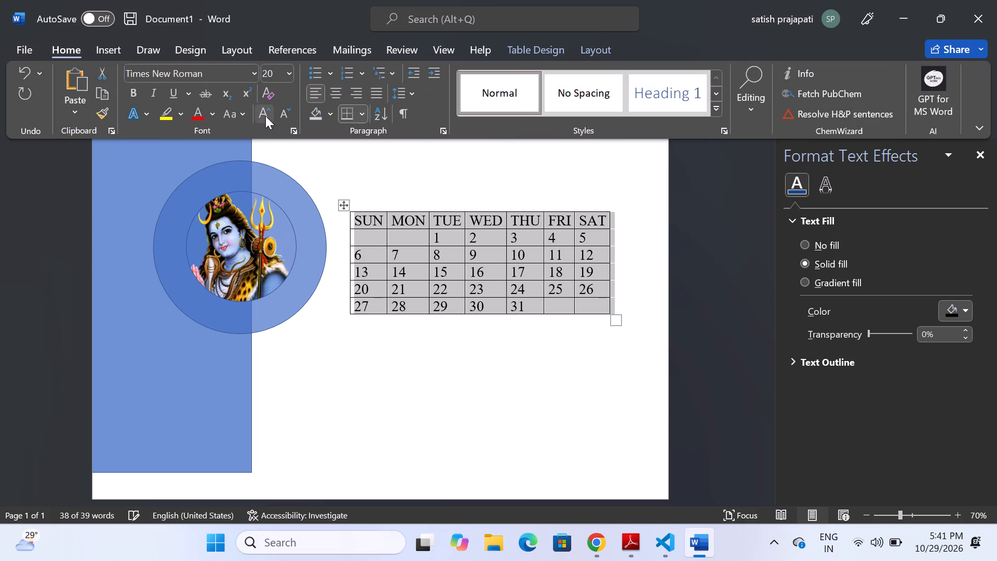
click(265, 116)
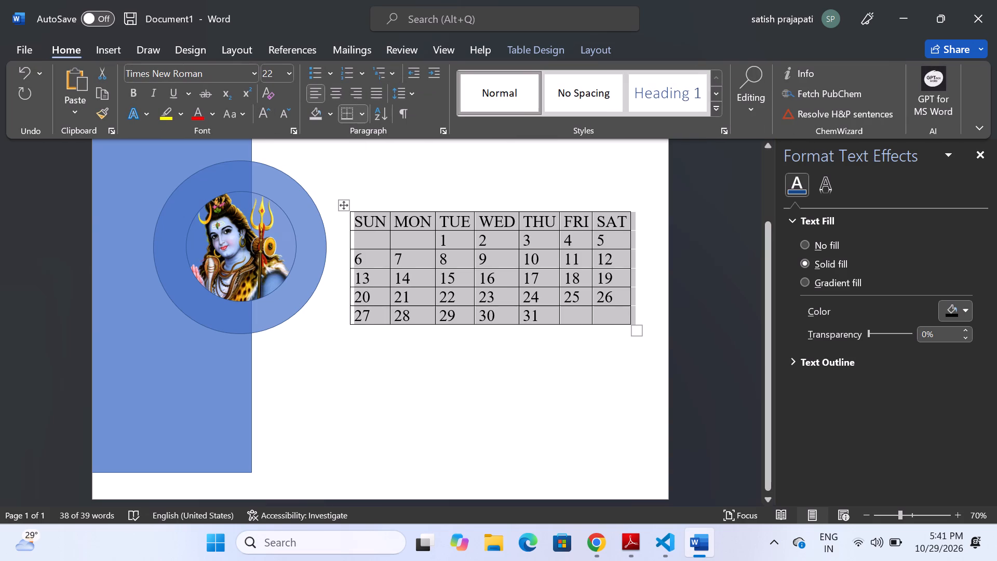
Extend the blue rectangle's lower edge down to the bottom edge of the page.
click(197, 437)
drag(160, 472, 157, 498)
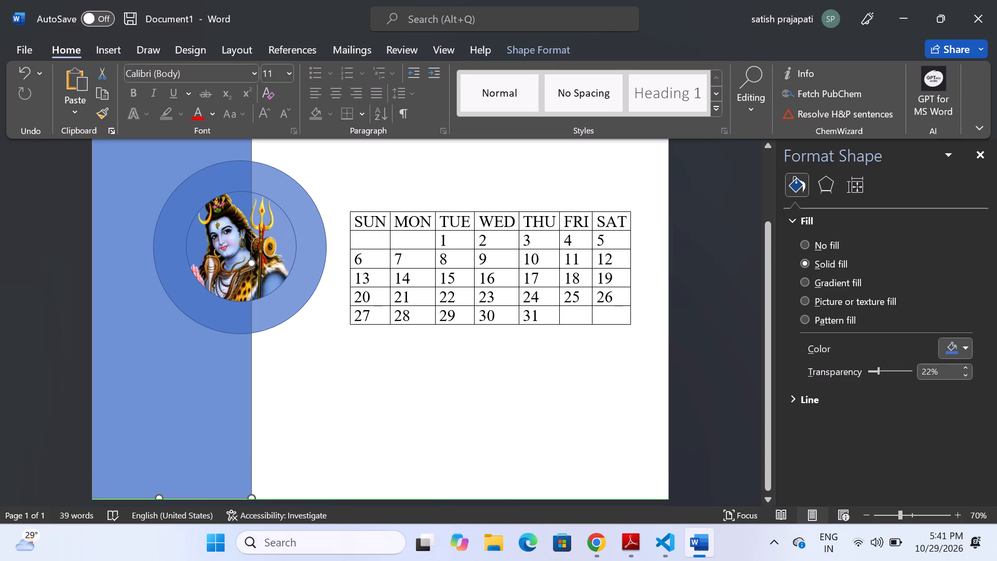
Shift the blue rectangle slightly sideways toward the calendar table, keeping its vertical position.
scroll(301, 351, up, 4)
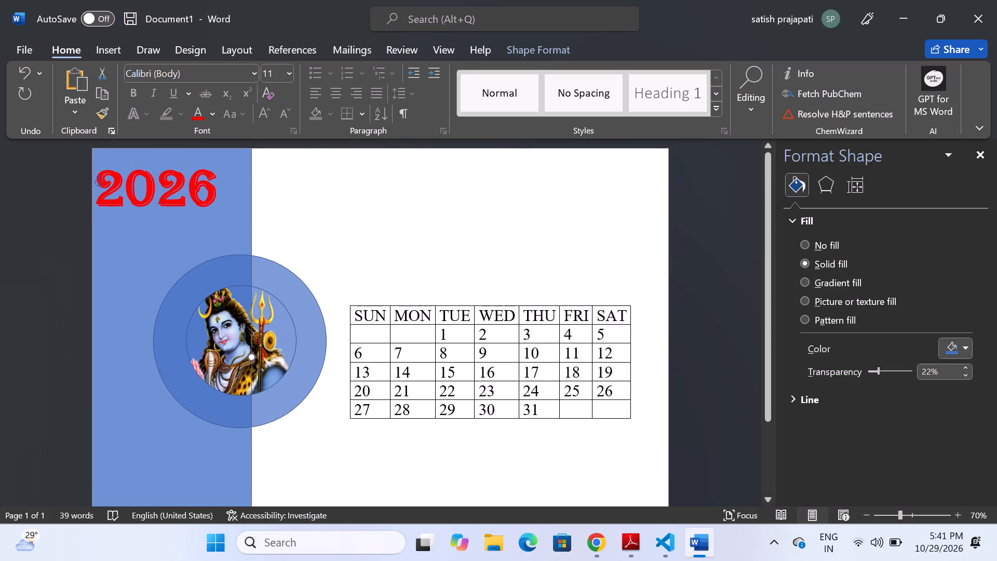
drag(214, 223, 230, 223)
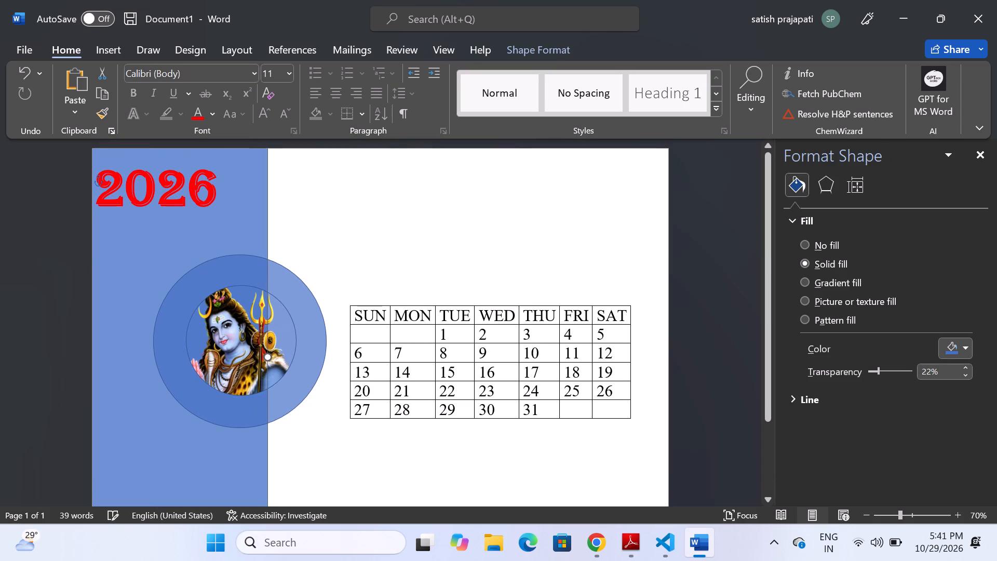
Move the red 2026 title so it sits roughly centred across the blue rectangle, slightly lower on the page.
click(193, 195)
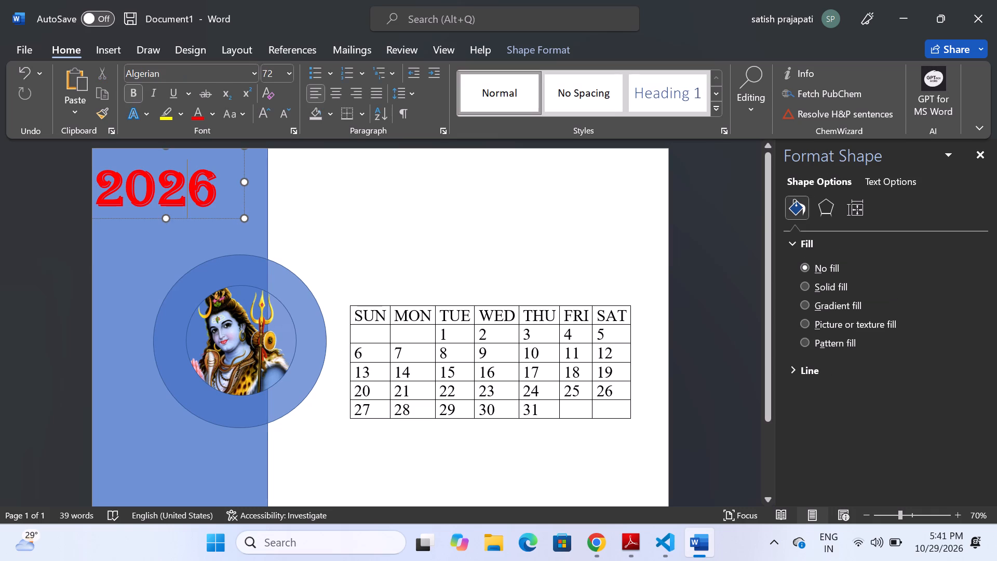
drag(180, 220, 204, 220)
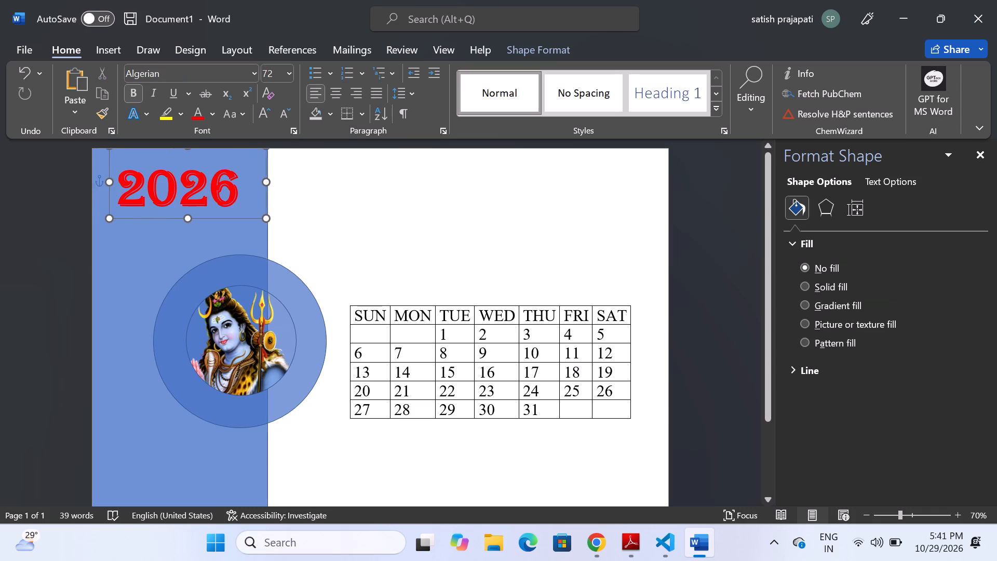
drag(204, 220, 201, 237)
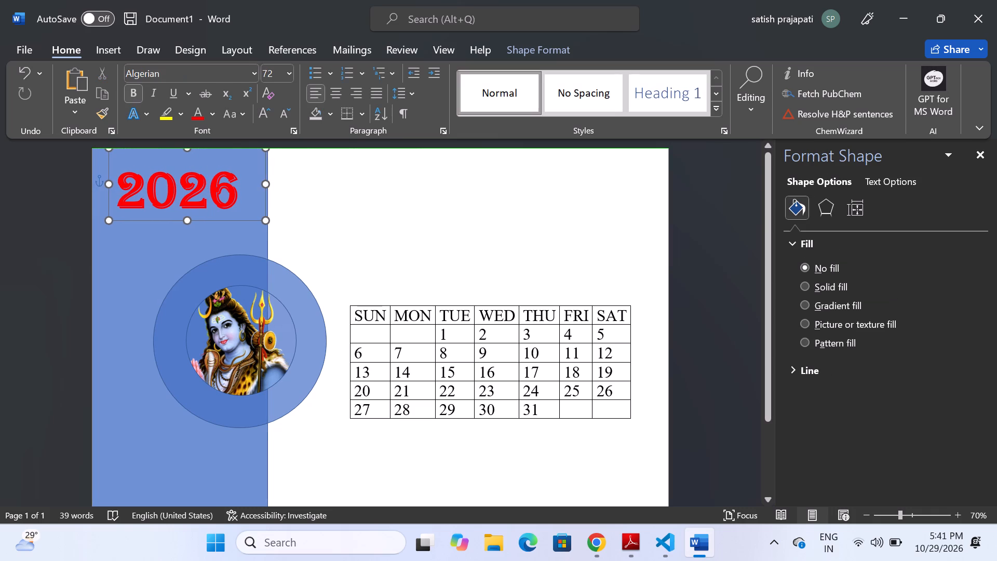
click(339, 228)
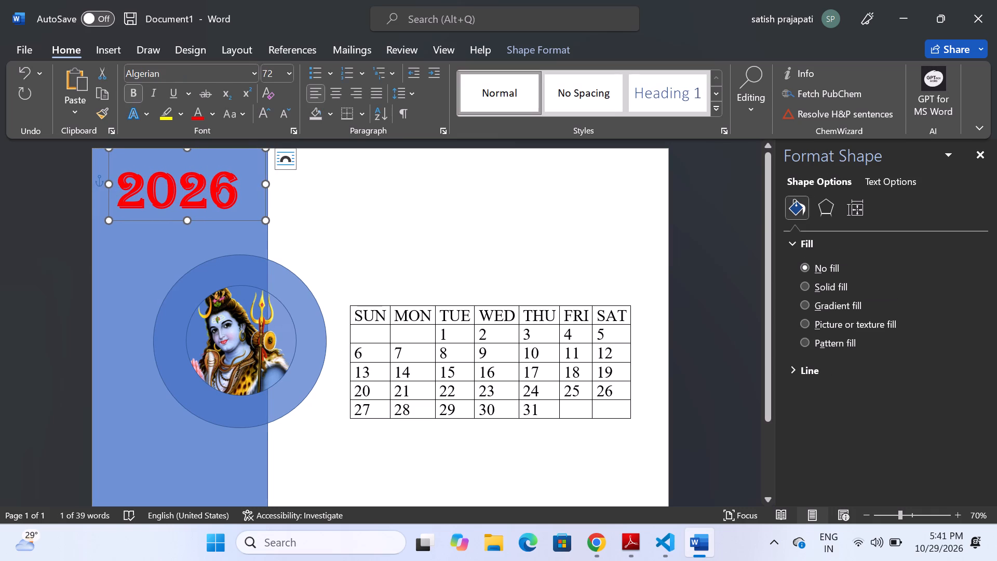
Shift the large circle slightly toward the calendar table and recentre the Lord Shiva picture circle inside it.
drag(285, 278, 291, 278)
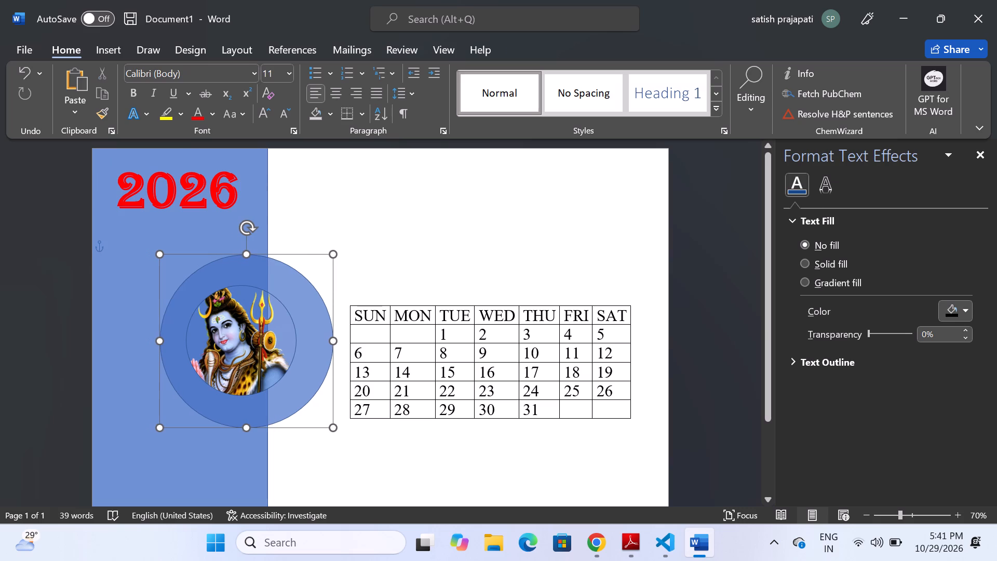
drag(276, 318, 287, 318)
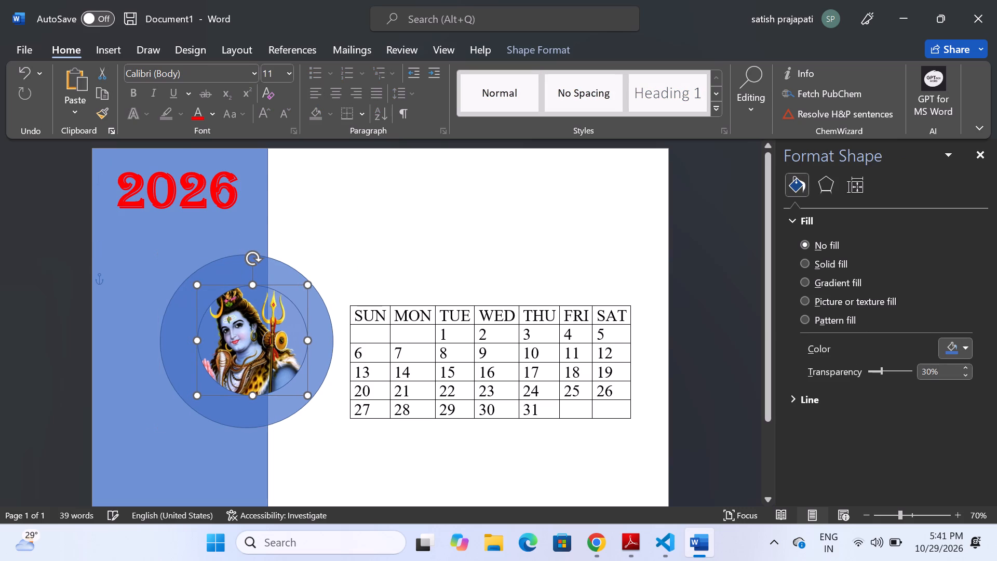
drag(287, 318, 282, 322)
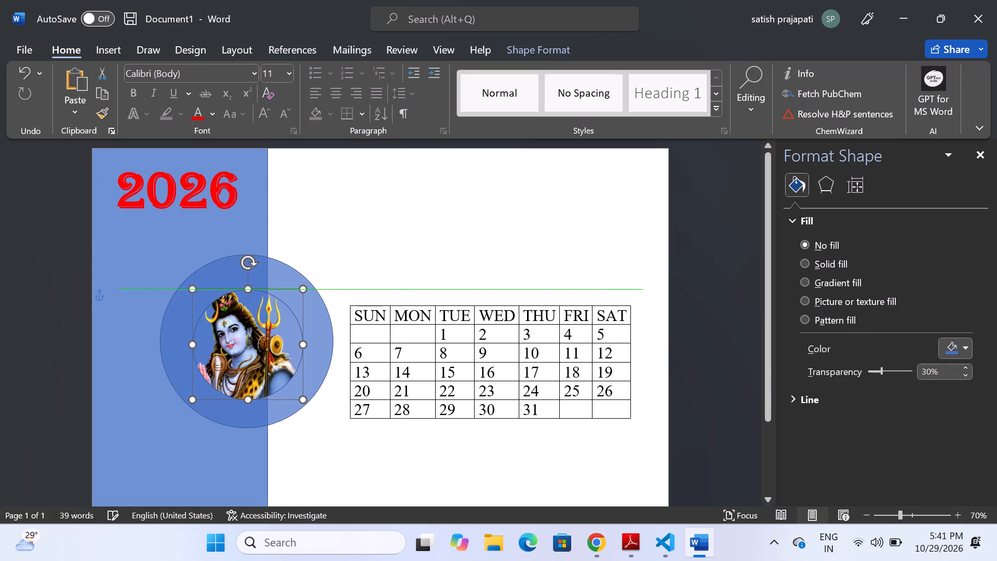
drag(282, 322, 282, 318)
click(359, 245)
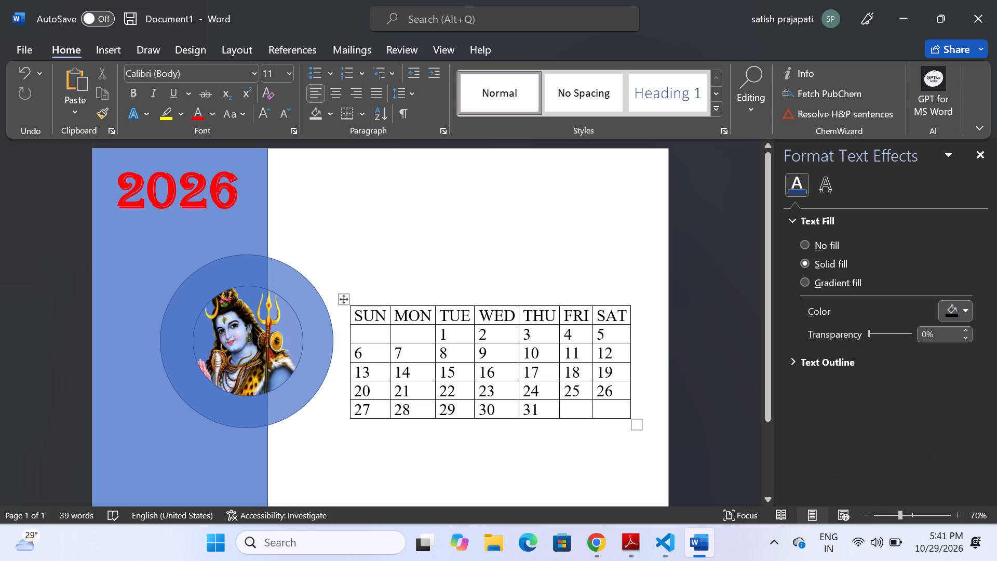
Stretch the calendar table to make its rows taller, and move it up and slightly away from the circles.
scroll(626, 420, down, 1)
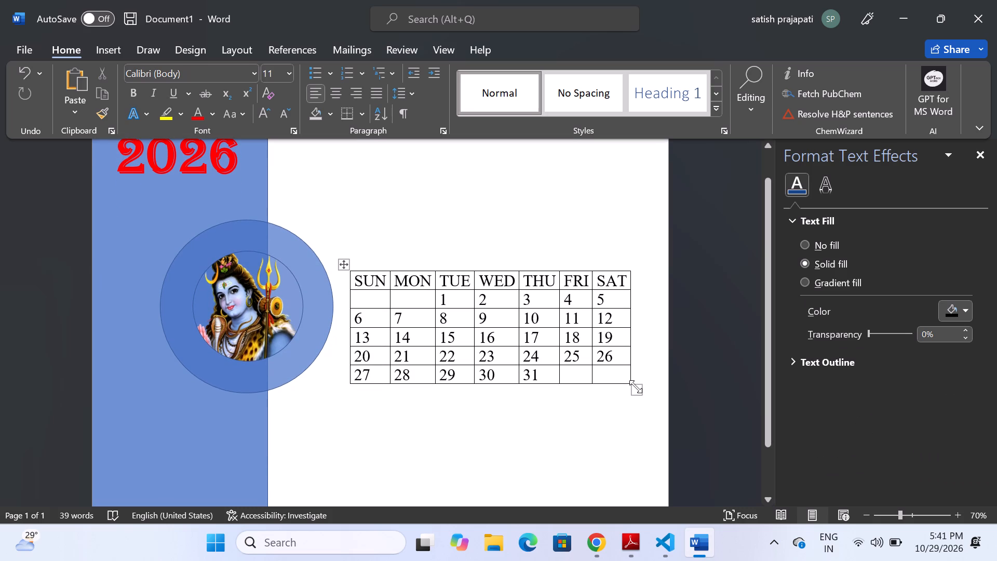
drag(636, 386, 611, 469)
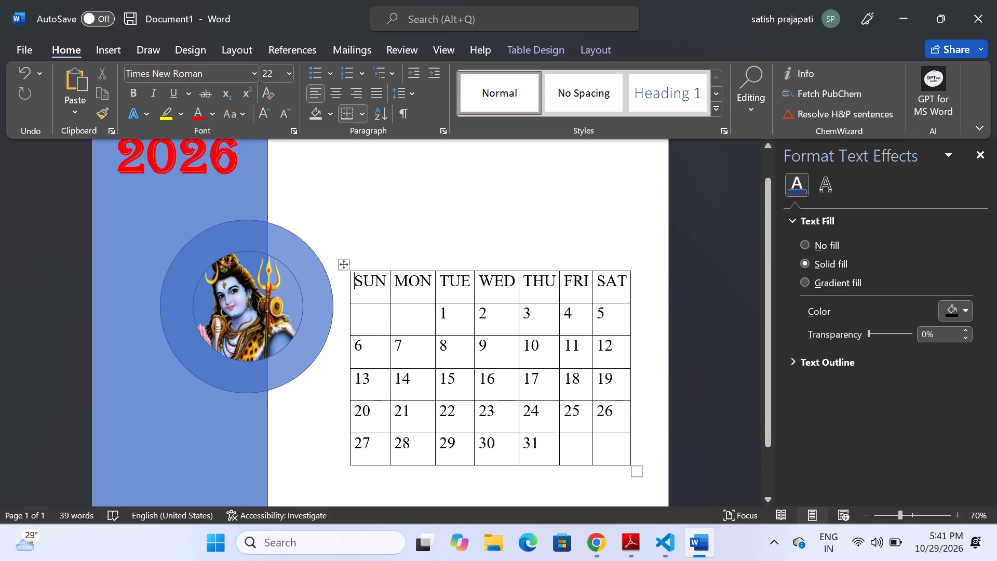
drag(346, 266, 346, 228)
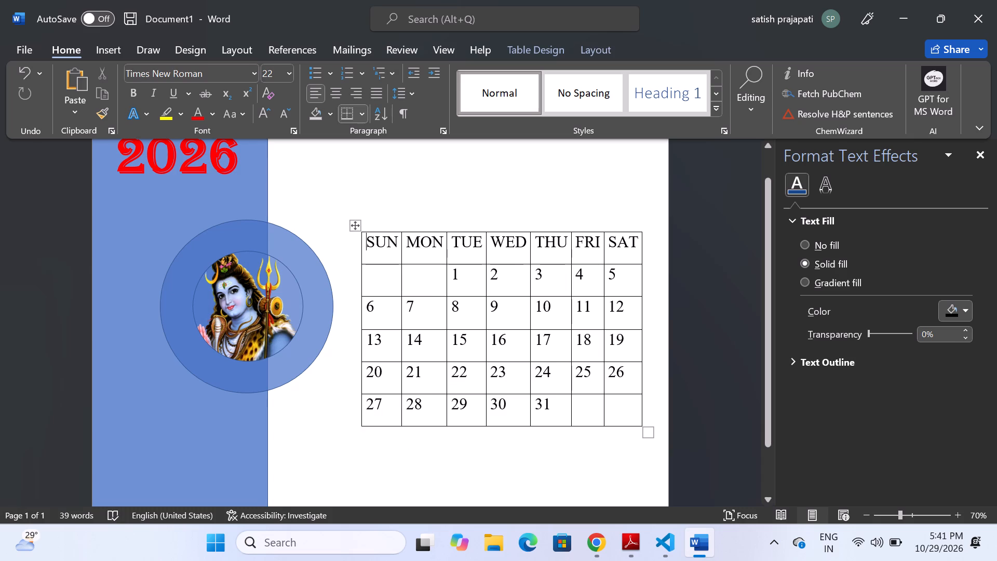
Make the weekday header row from SUN to SAT bold.
drag(372, 241, 577, 235)
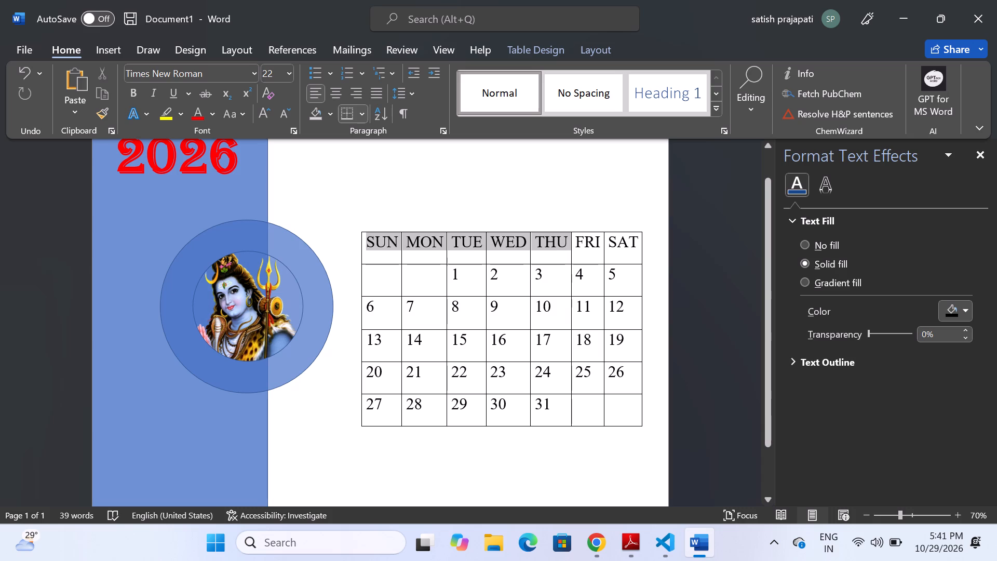
drag(577, 235, 605, 242)
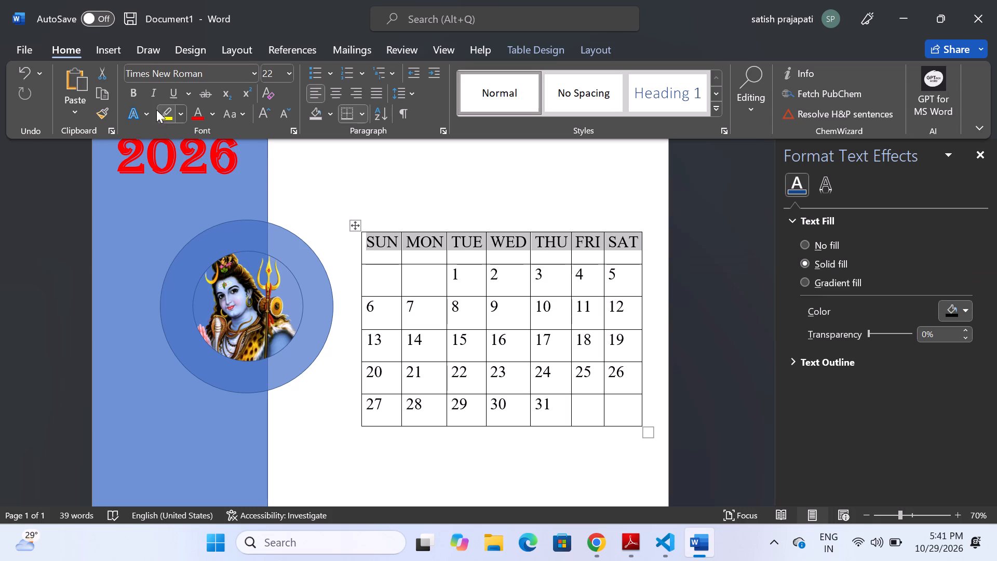
click(139, 92)
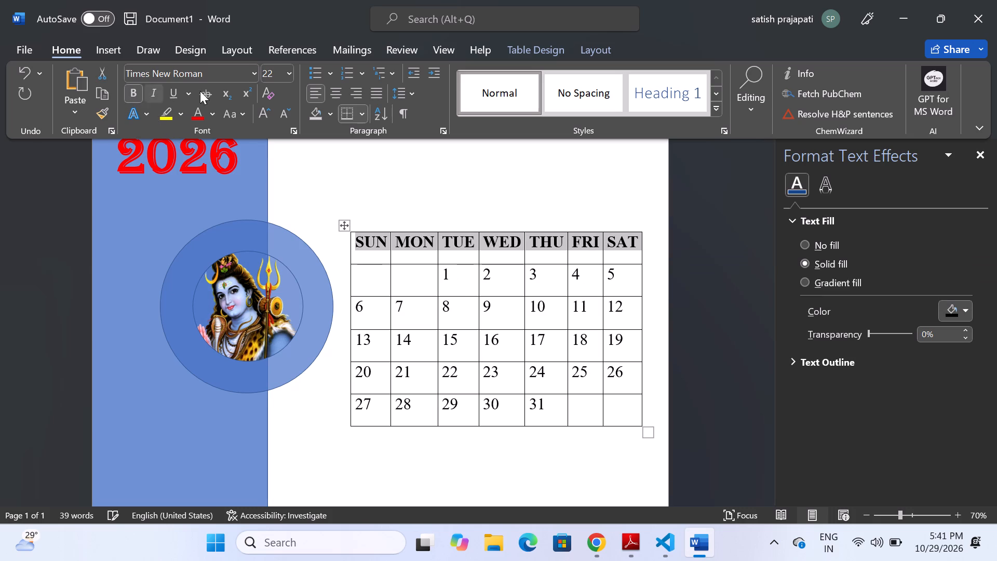
Colour the text of the whole SUN column red.
click(381, 242)
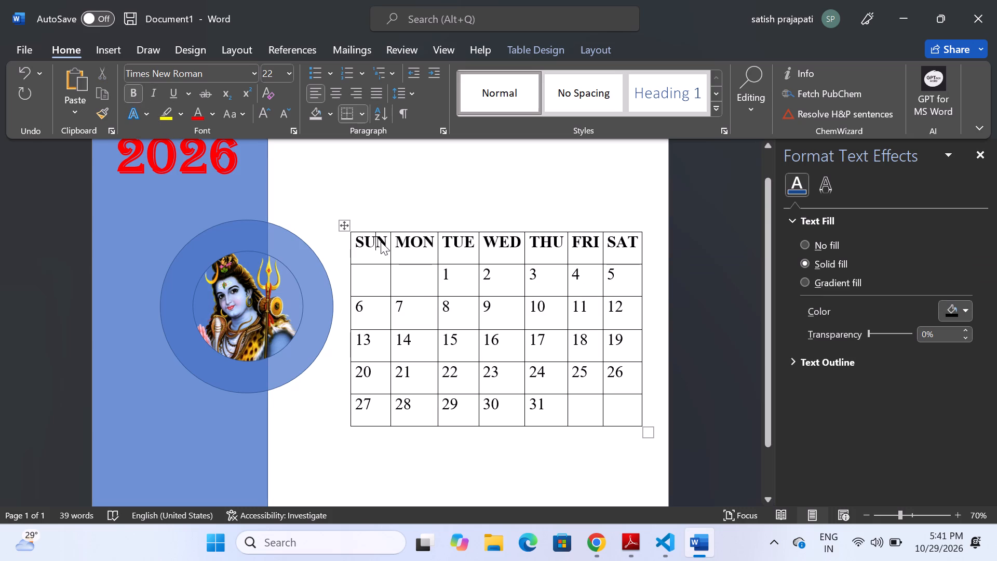
drag(374, 242, 359, 403)
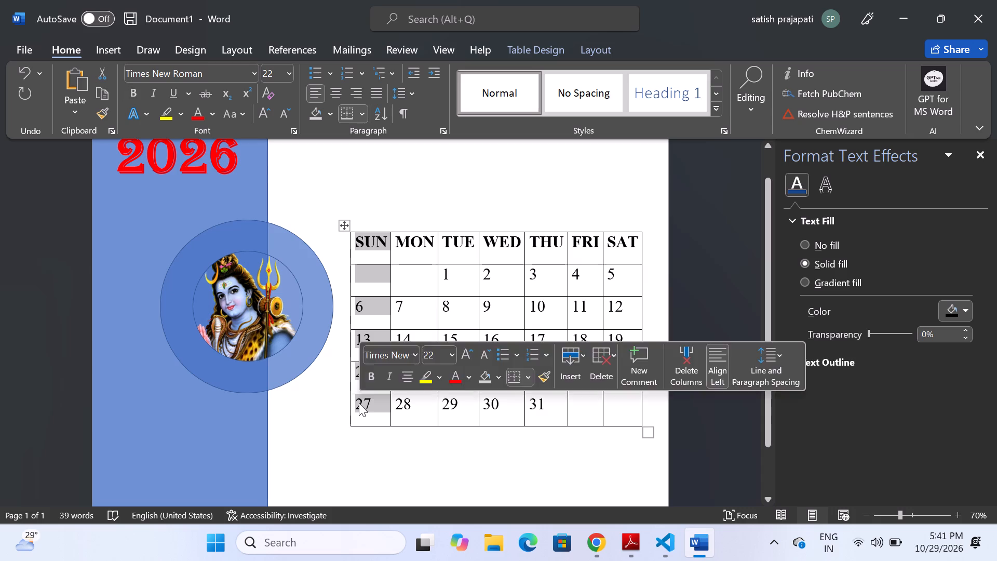
click(198, 111)
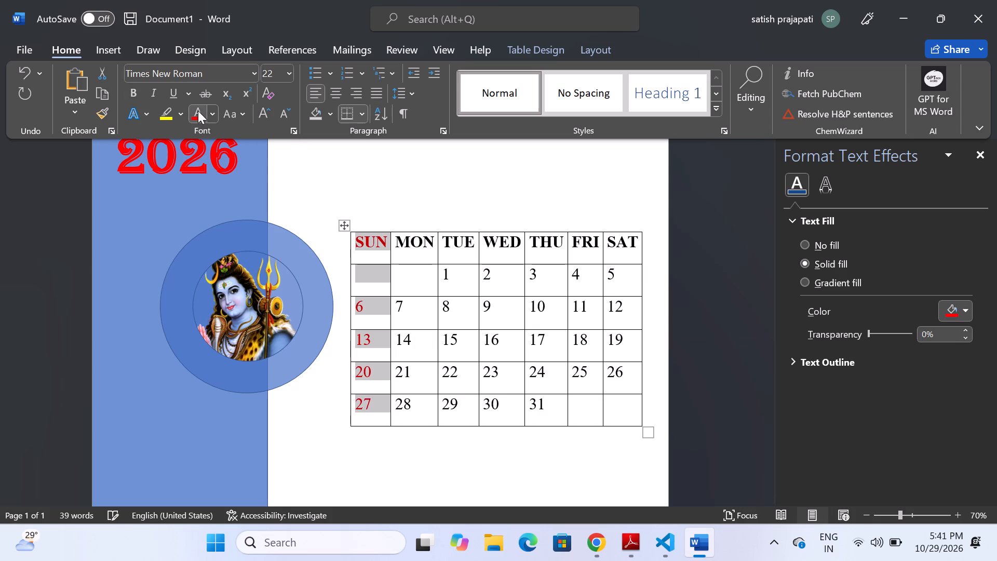
Colour the holiday dates 1, 26 and 14 red in the calendar table.
click(401, 232)
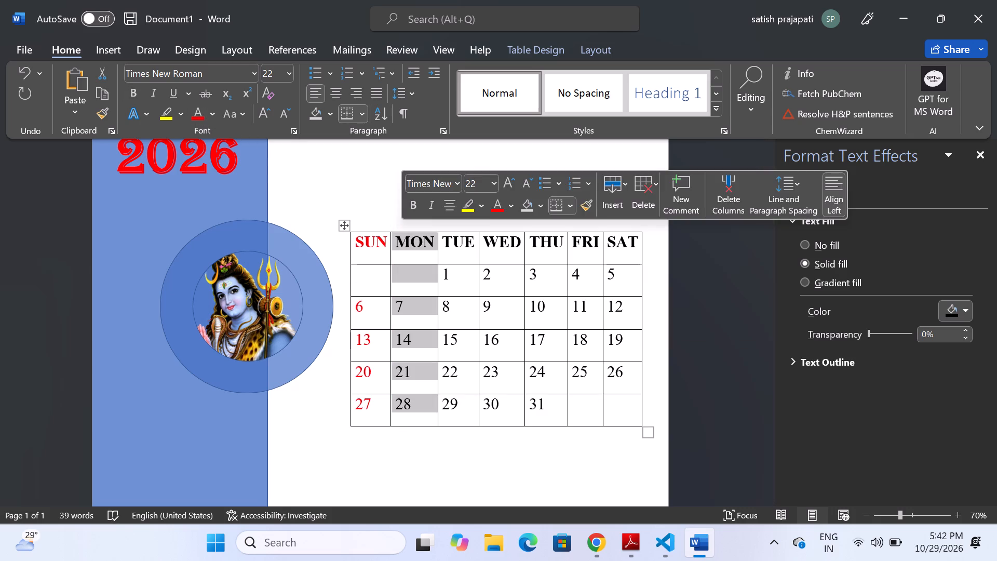
drag(452, 274, 442, 274)
click(196, 114)
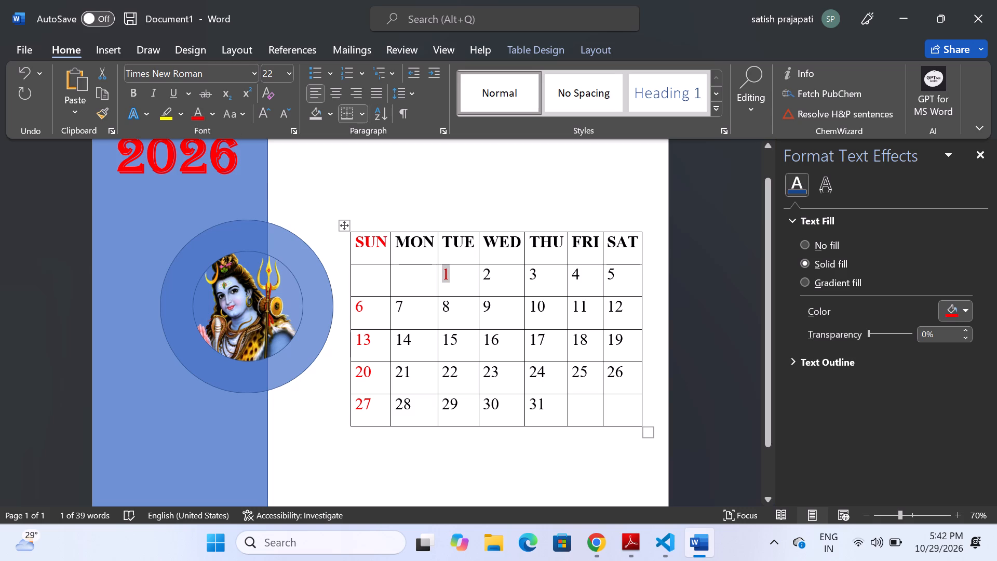
drag(627, 371, 607, 370)
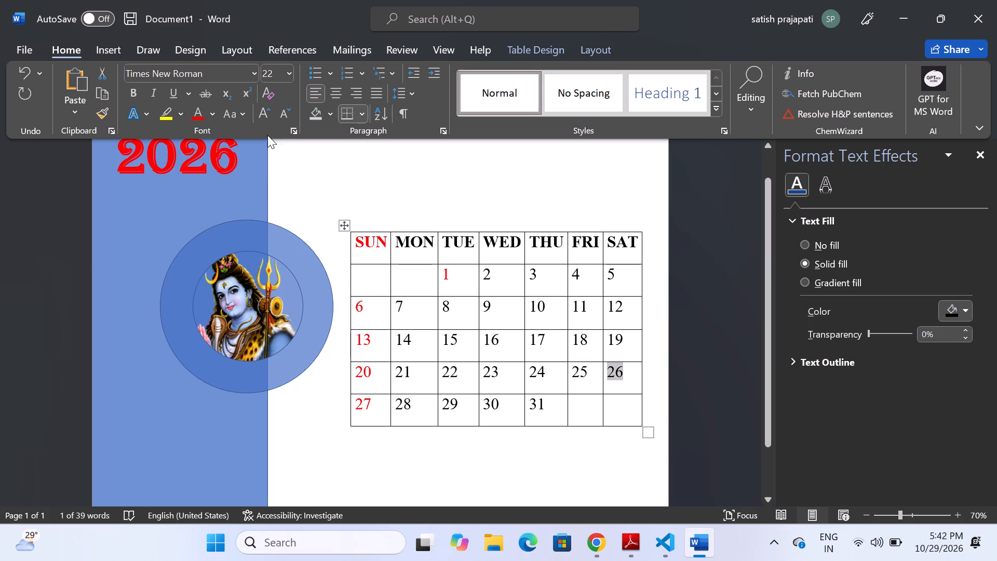
click(193, 111)
drag(420, 340, 391, 336)
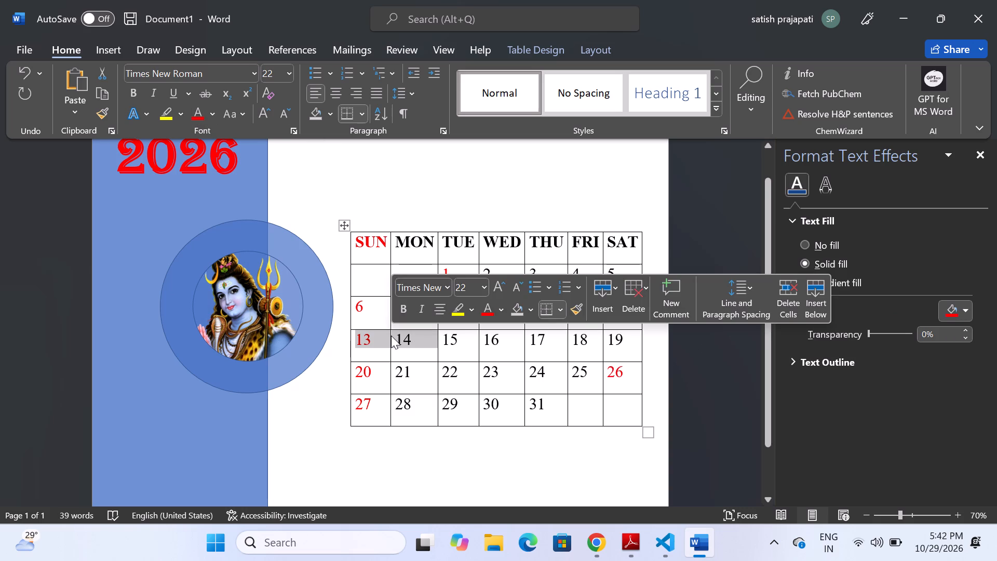
click(196, 113)
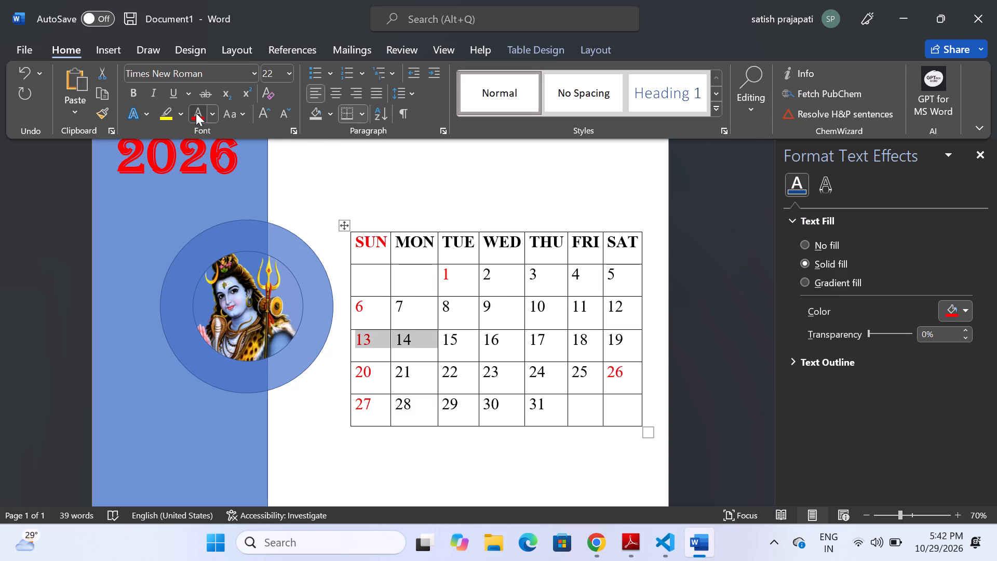
click(406, 284)
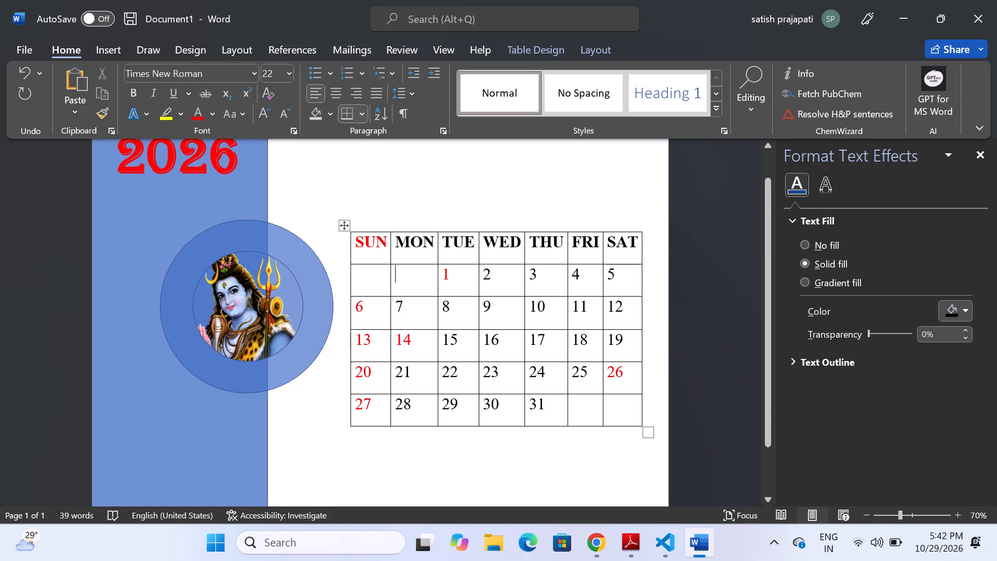
Draw a text box about 3.87" wide and 1.19" high above the calendar table and enter "January" in it.
scroll(406, 284, up, 1)
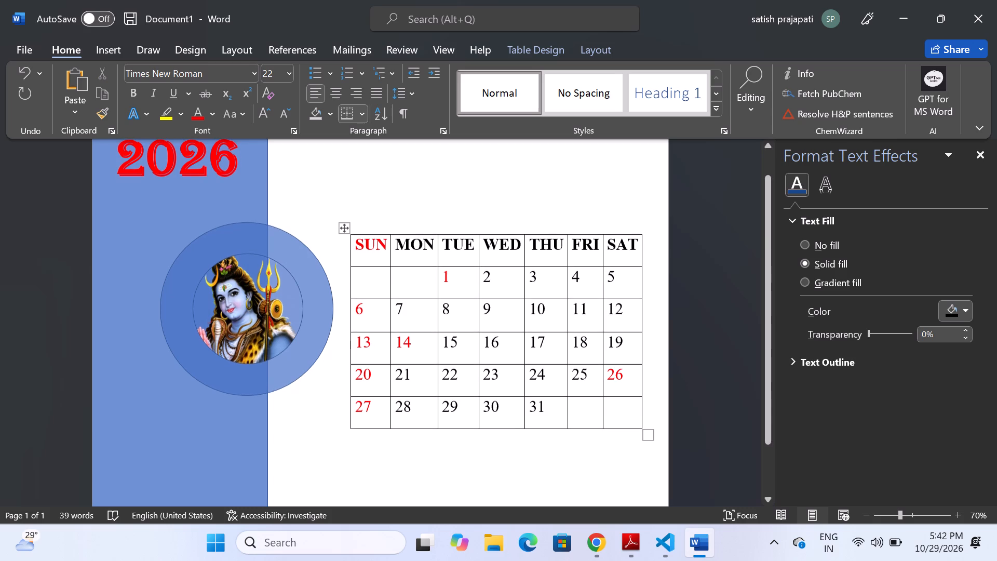
scroll(406, 284, up, 1)
scroll(445, 302, up, 1)
ctrl+scroll(445, 302, down, 1)
scroll(445, 302, up, 1)
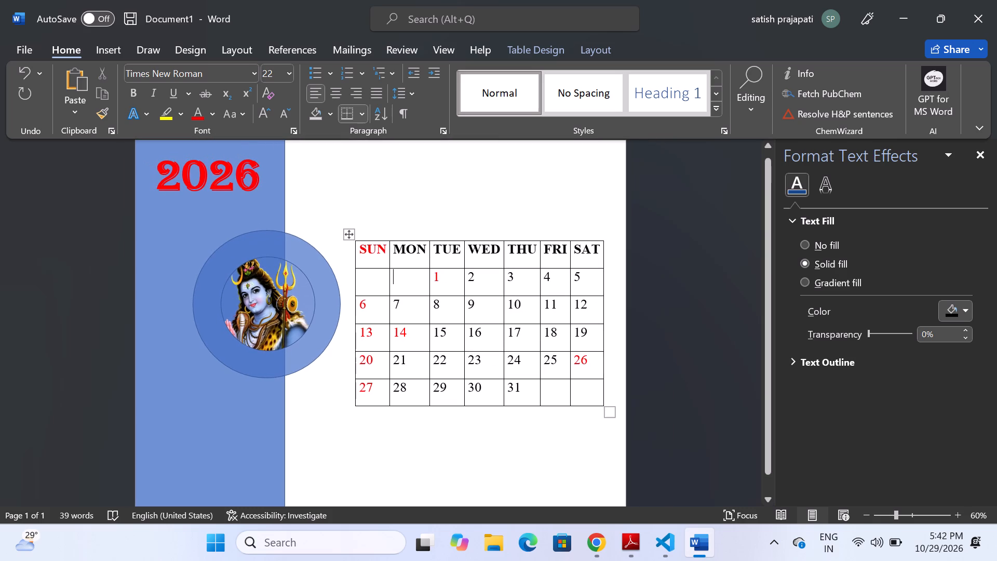
click(113, 56)
click(222, 78)
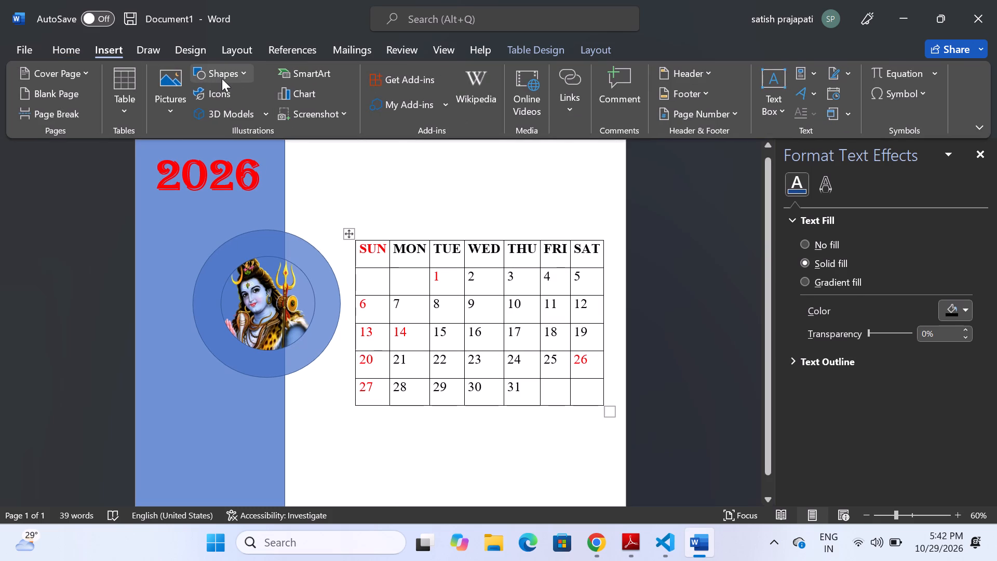
click(201, 113)
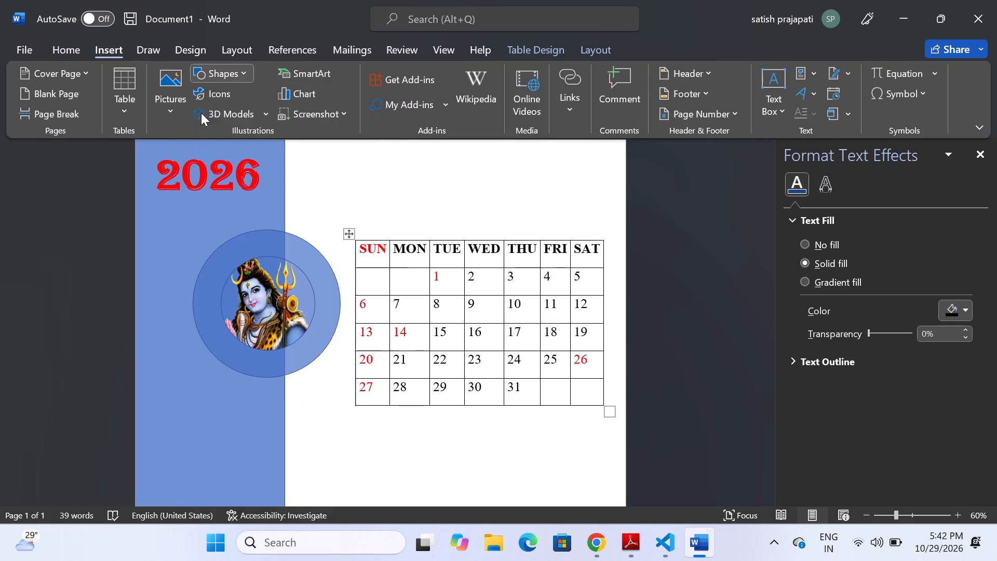
drag(374, 161, 517, 213)
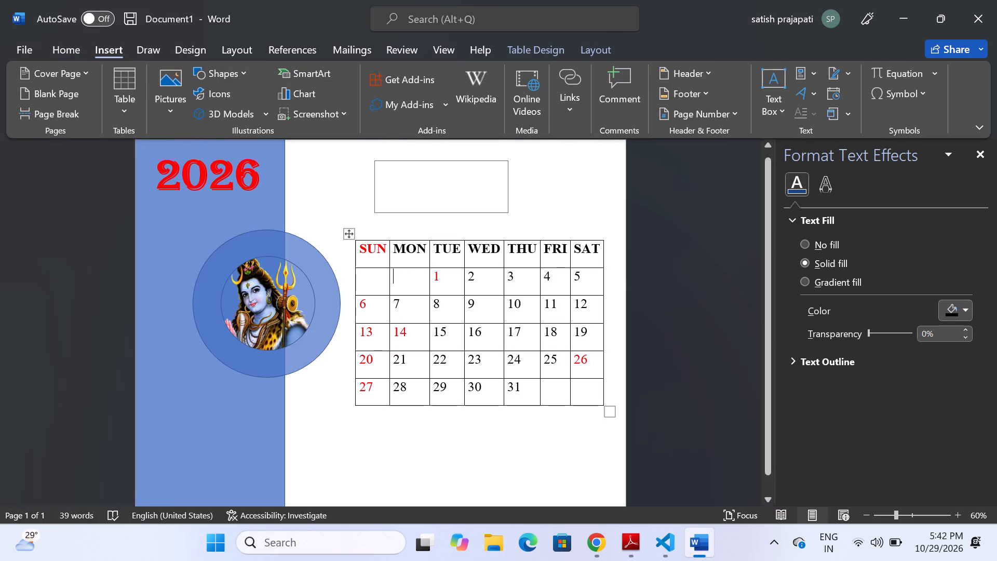
drag(517, 213, 548, 213)
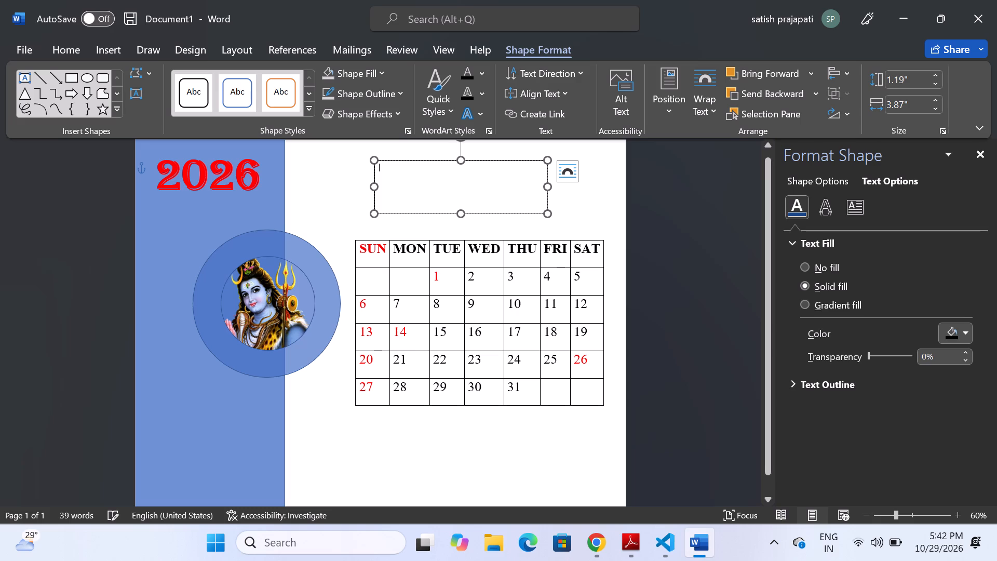
text(January)
Enlarge the January text to font size 72.
key(ctrl+a)
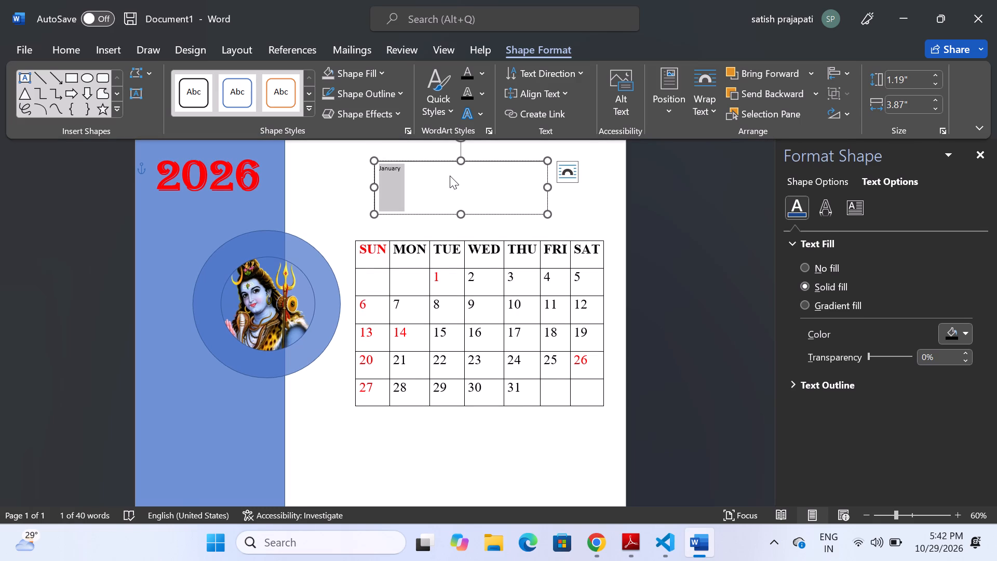
key(ctrl+shift+period)
key(ctrl+shift+period)
key(ctrl+shift+period)
key(ctrl+shift+period)
key(ctrl+shift+period)
key(ctrl+shift+period)
key(ctrl+shift+period)
key(ctrl+shift+period)
key(ctrl+shift+period)
key(ctrl+shift+period)
key(ctrl+shift+period)
key(ctrl+shift+period)
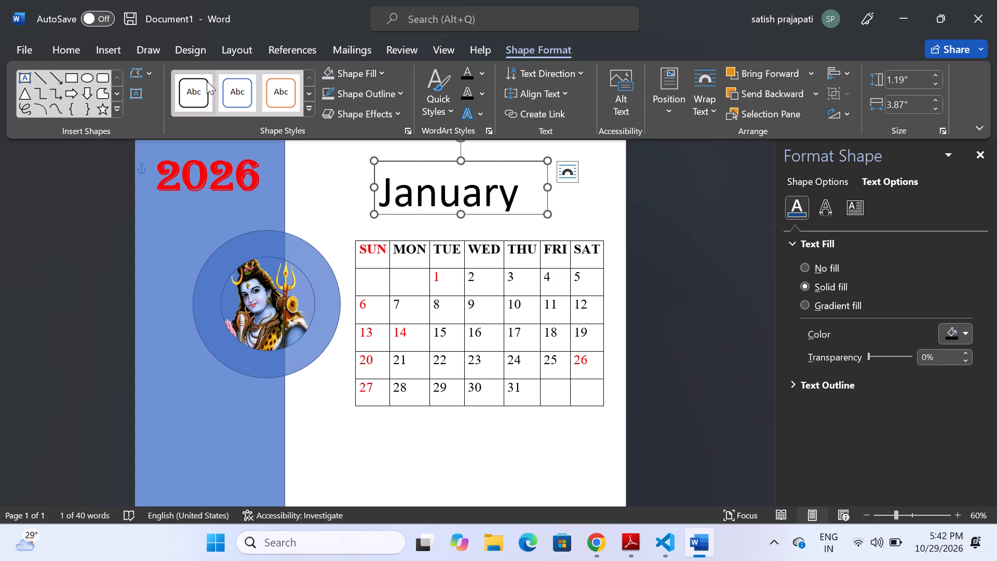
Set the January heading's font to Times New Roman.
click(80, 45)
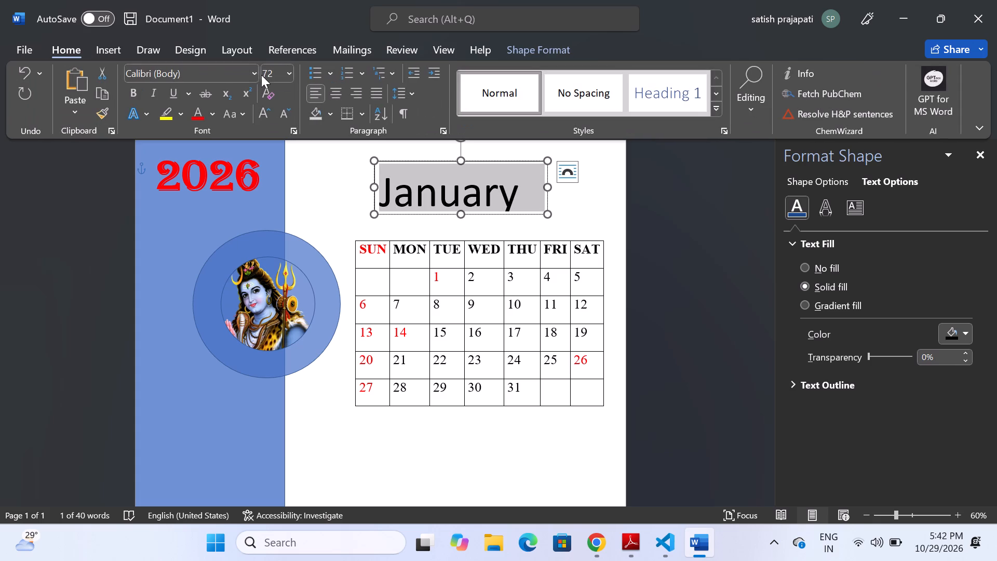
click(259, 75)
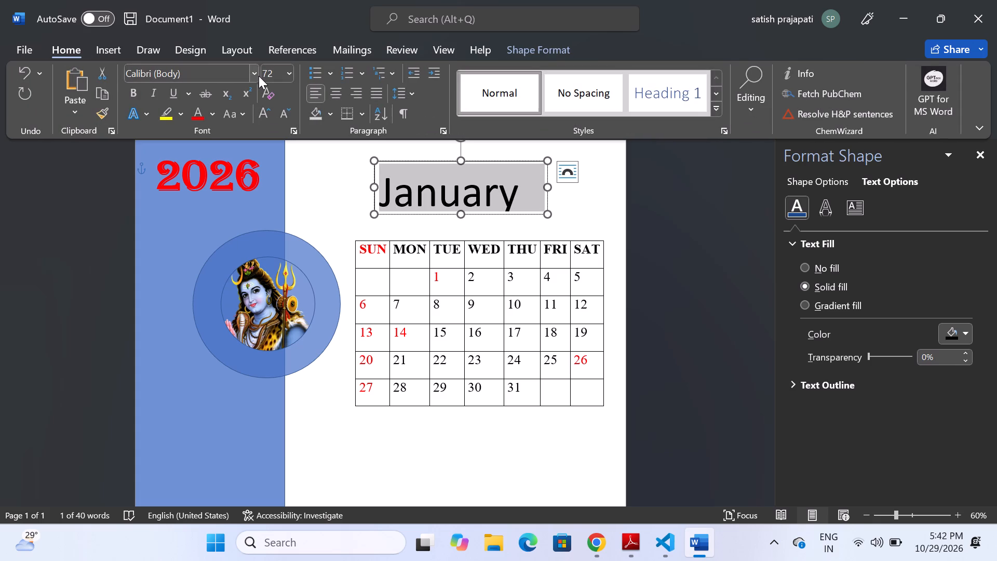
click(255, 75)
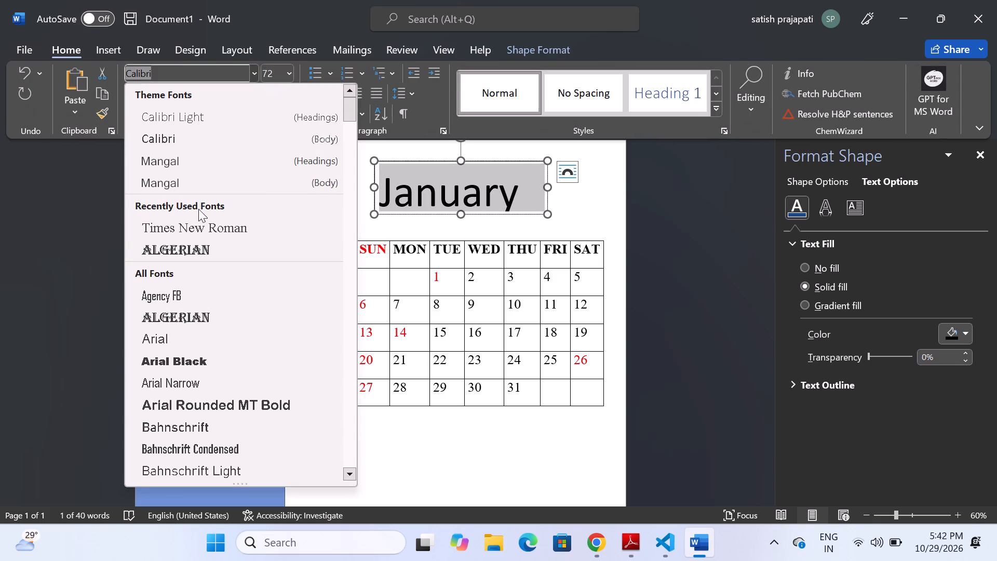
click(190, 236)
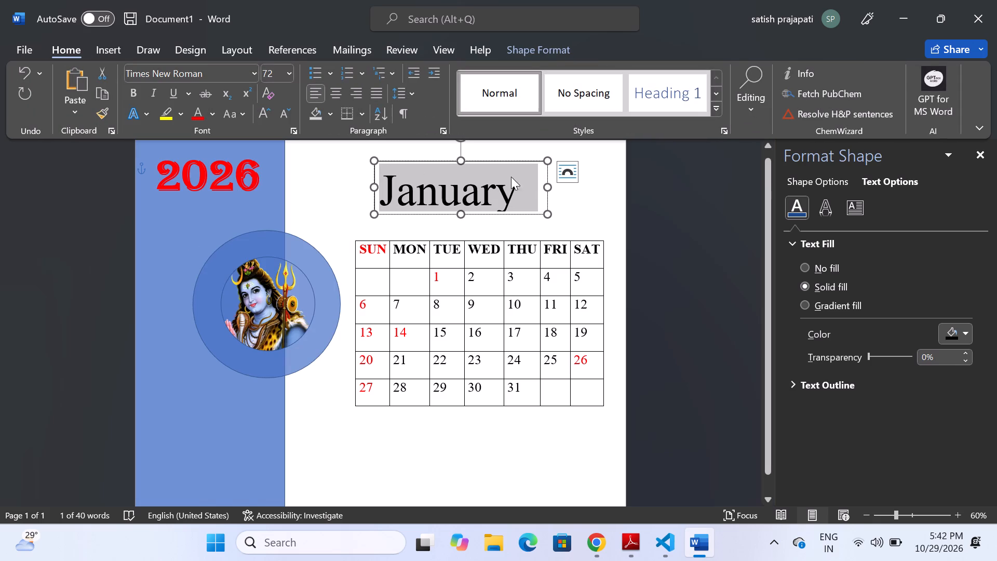
Enlarge the January text box, making it slightly wider and about 1.49" high.
drag(550, 188, 559, 188)
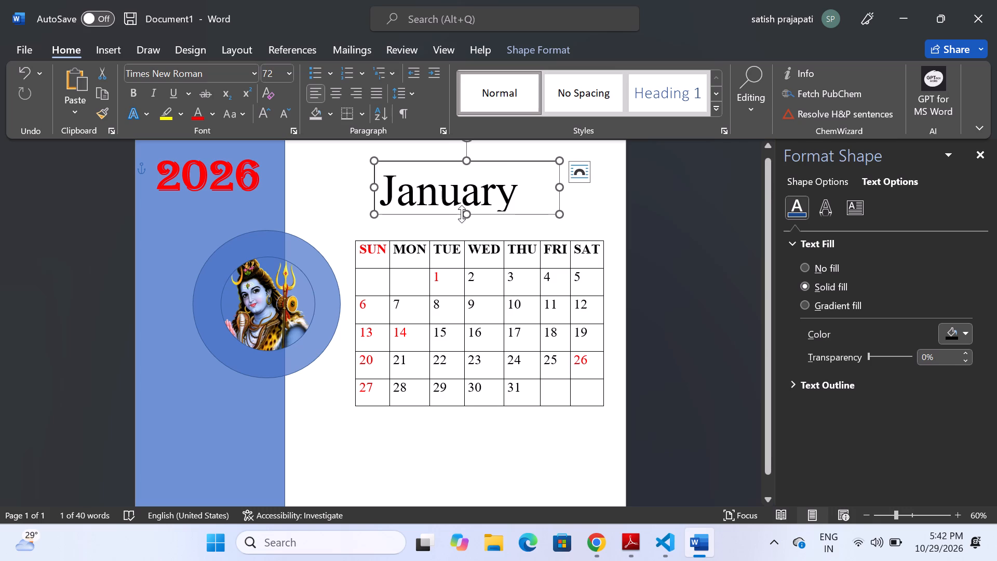
drag(462, 214, 462, 228)
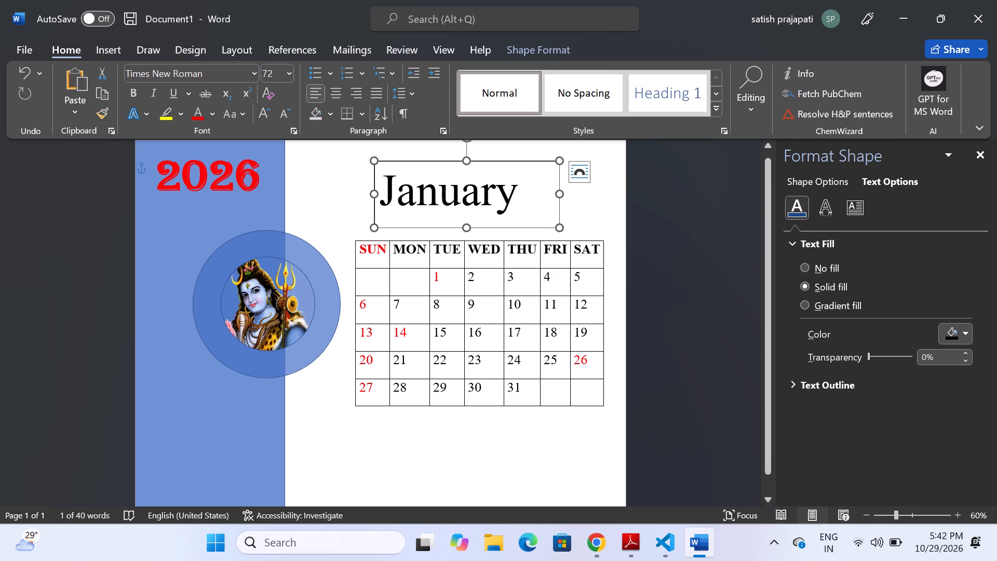
Set the January heading in Algerian and widen its text box to about 4.87" to fit the whole word.
drag(518, 201, 384, 200)
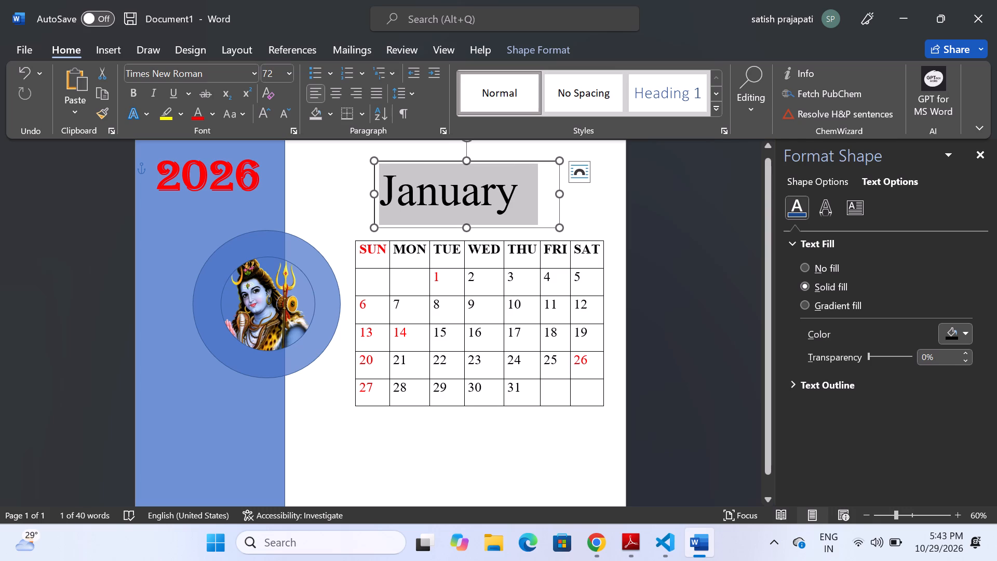
drag(384, 200, 383, 200)
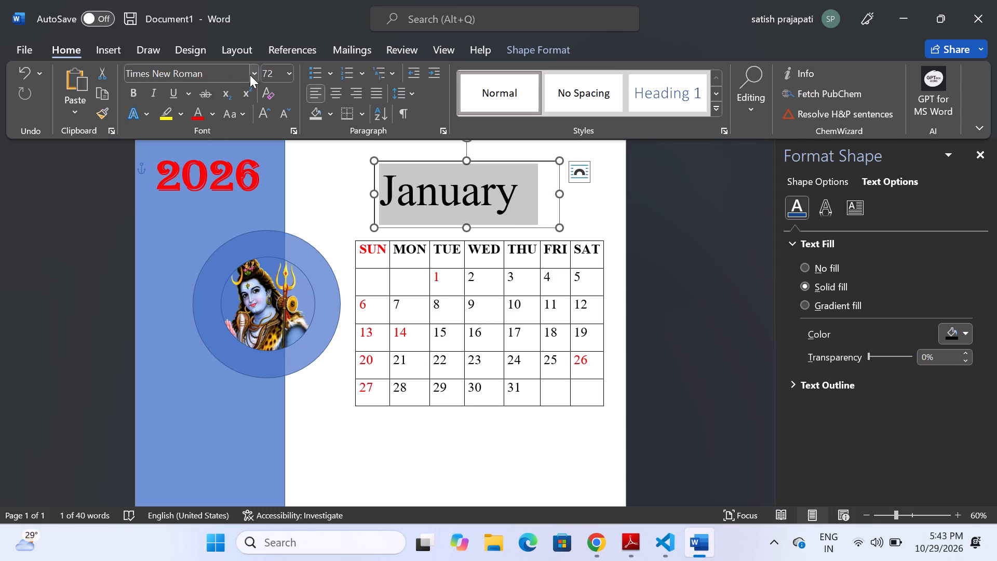
click(250, 75)
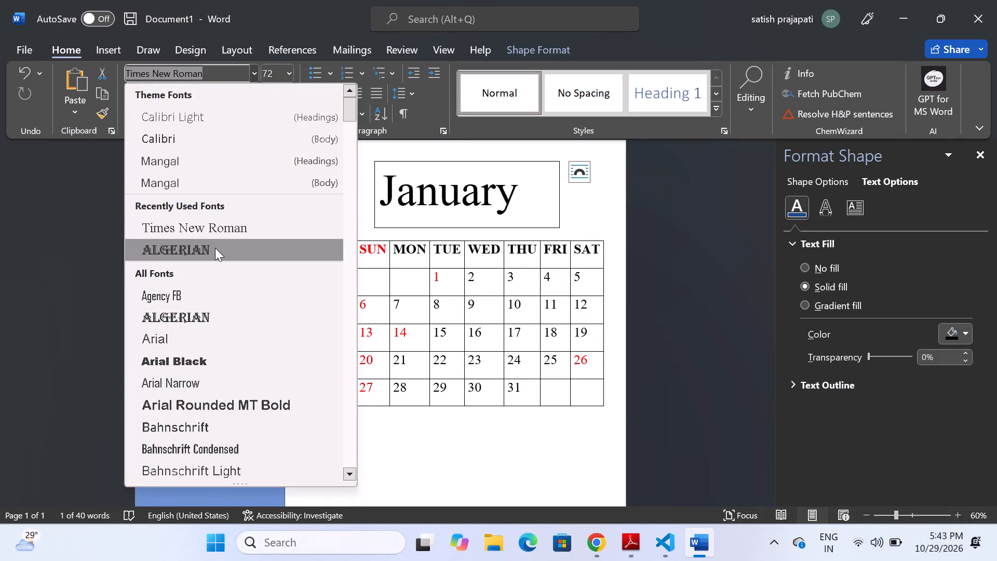
click(215, 248)
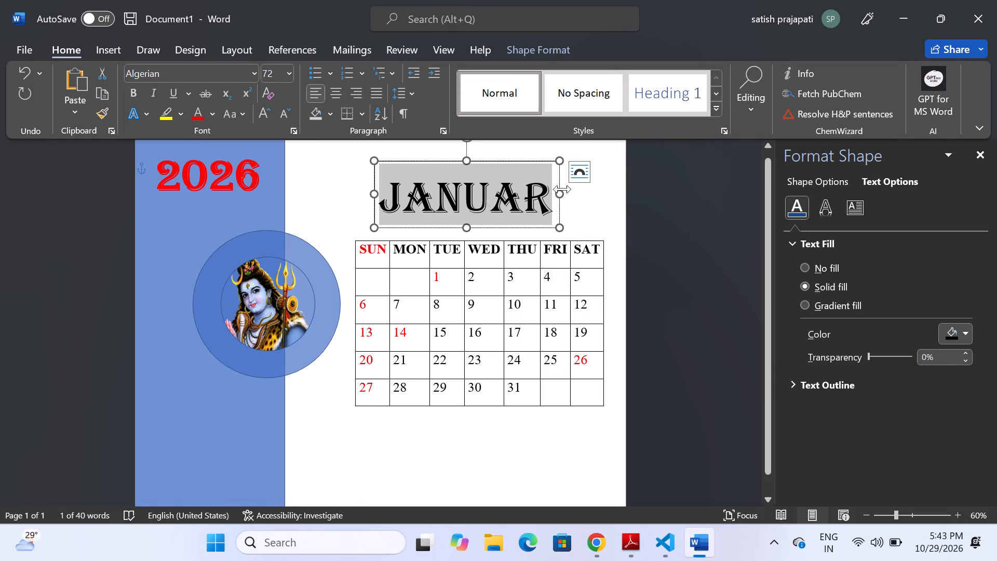
drag(558, 195, 578, 194)
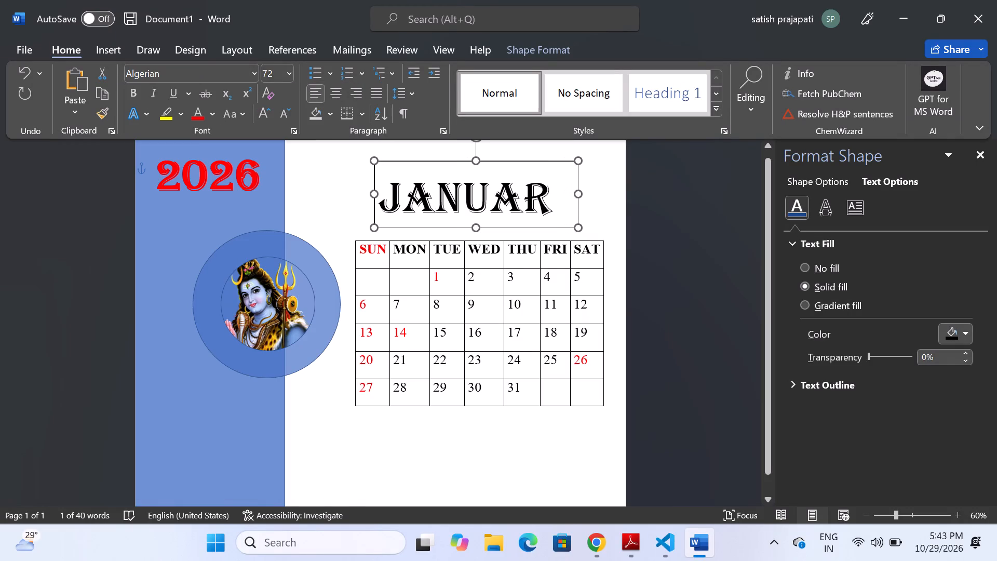
drag(578, 194, 592, 193)
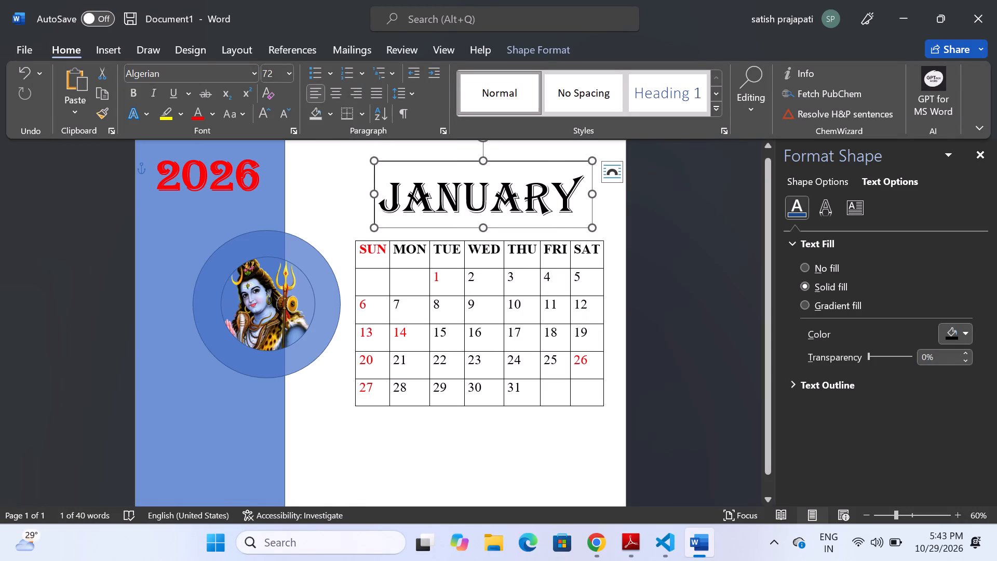
Colour the January heading text red.
drag(577, 196, 385, 200)
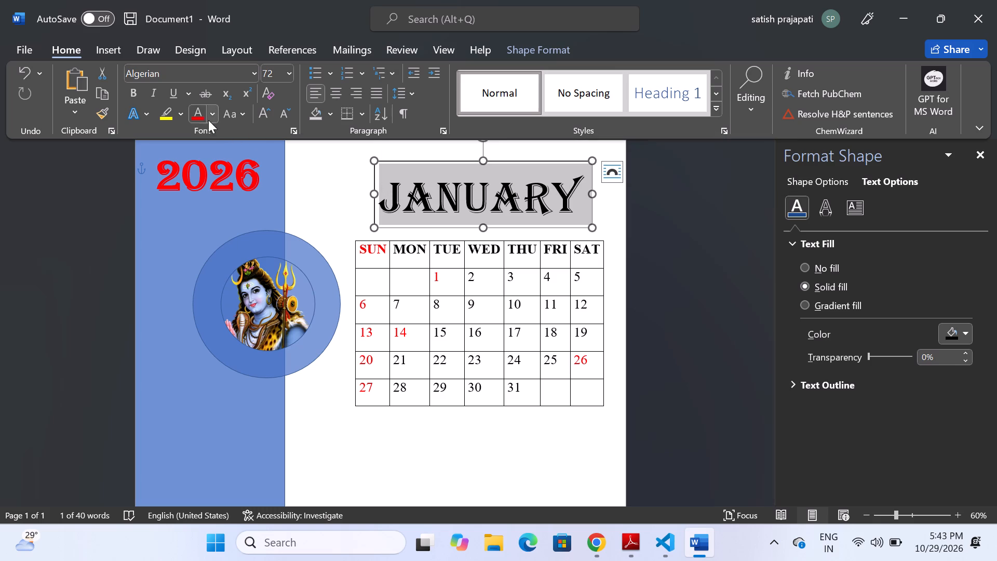
click(198, 119)
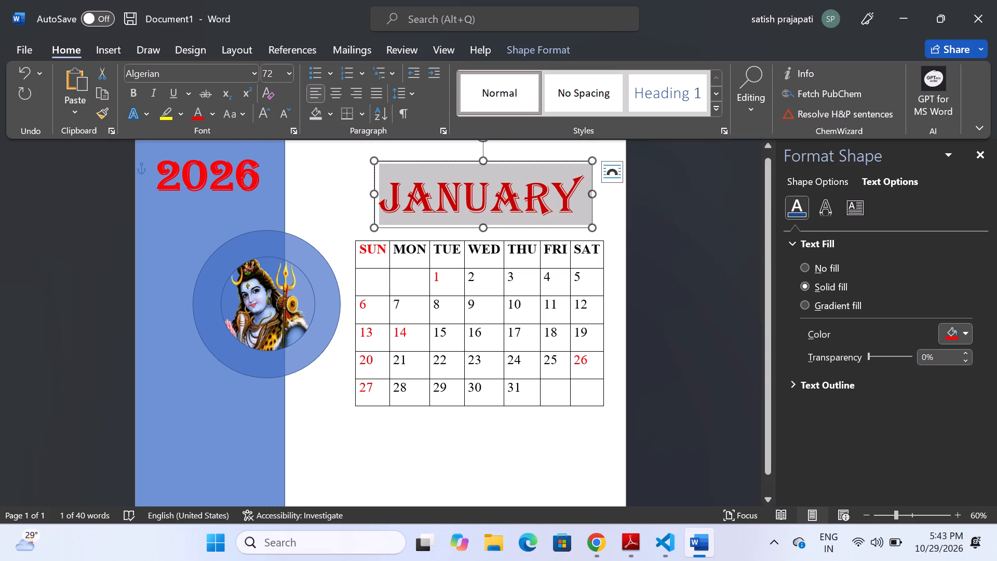
click(443, 430)
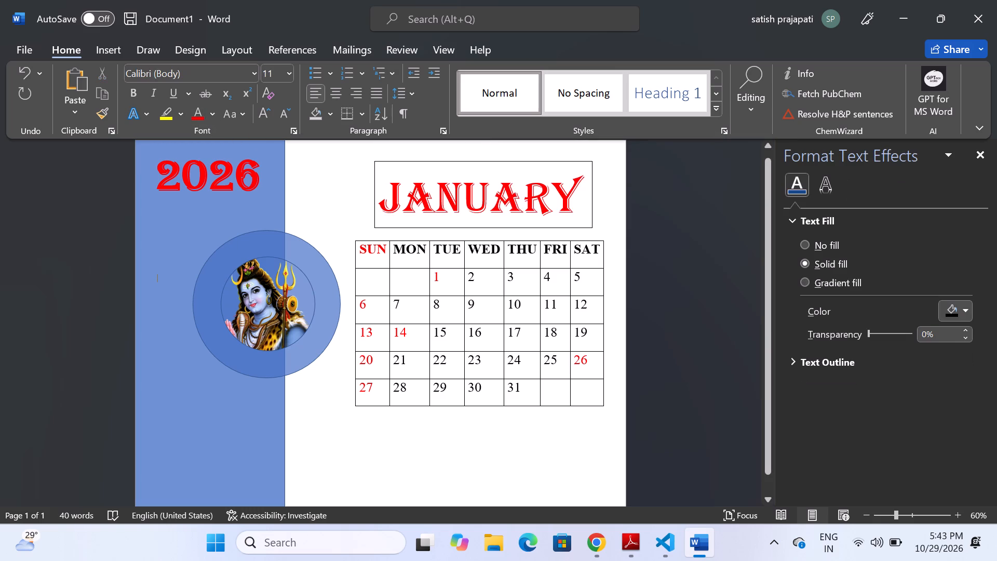
Remove the fill and the outline from the January text box.
click(496, 167)
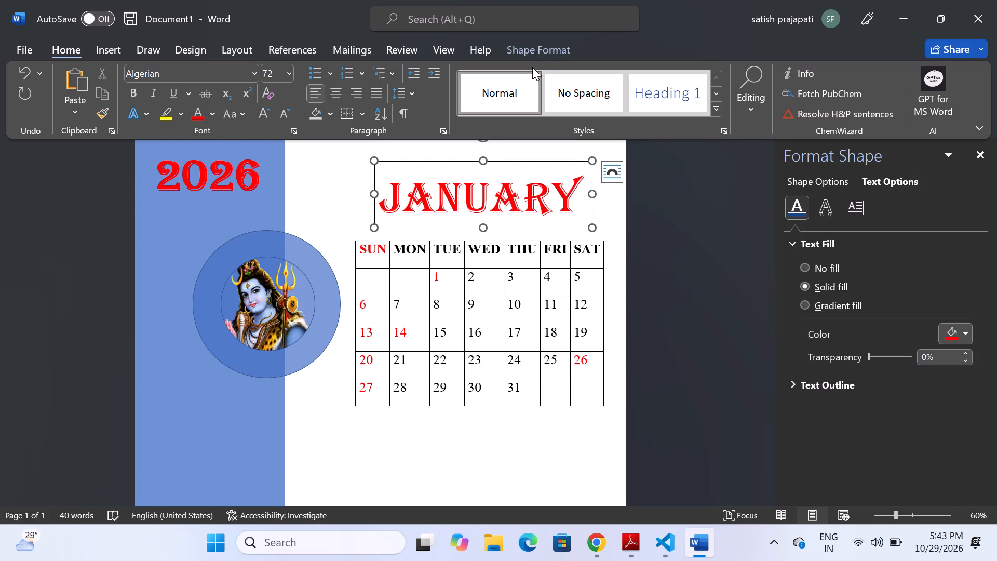
click(544, 52)
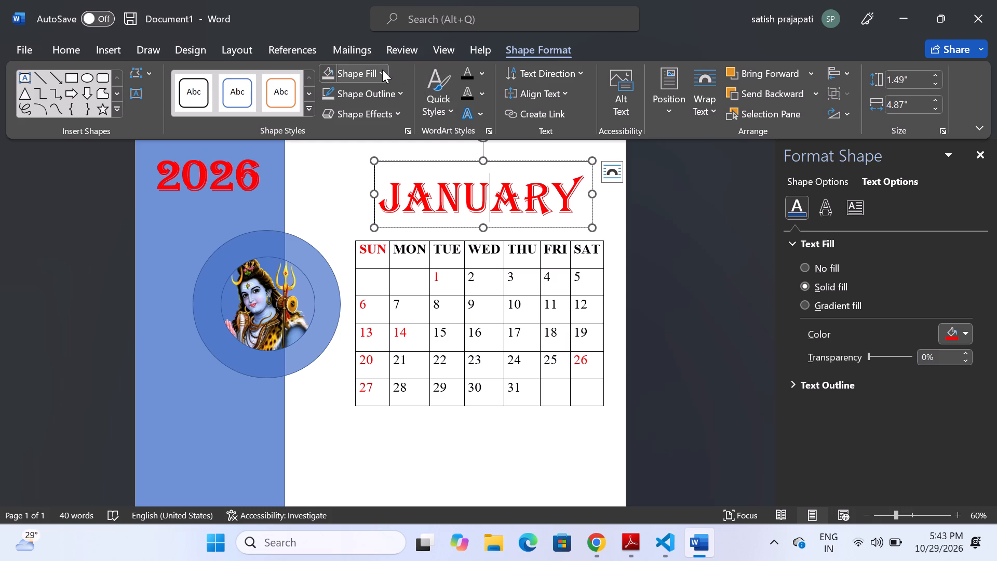
click(382, 70)
click(376, 241)
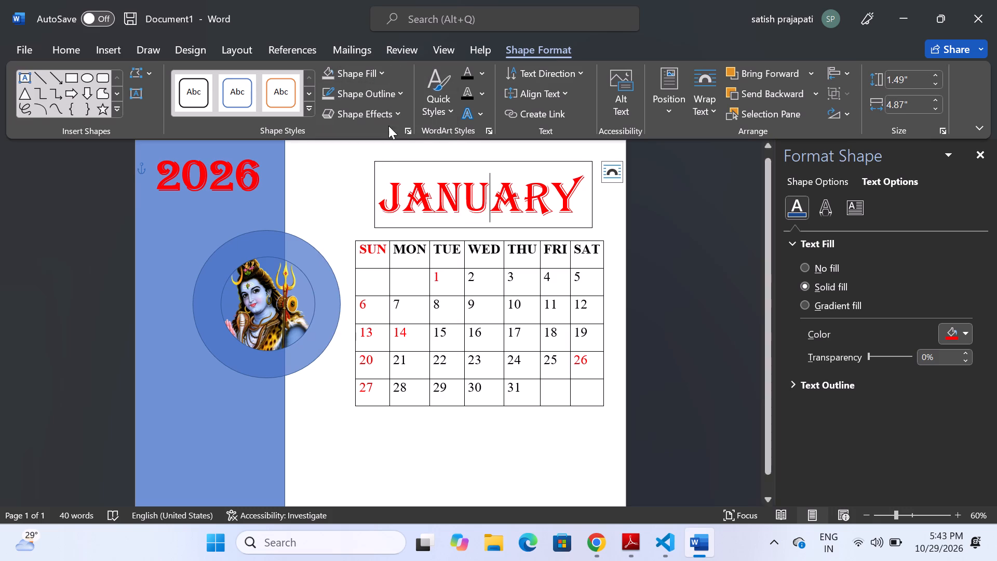
click(390, 94)
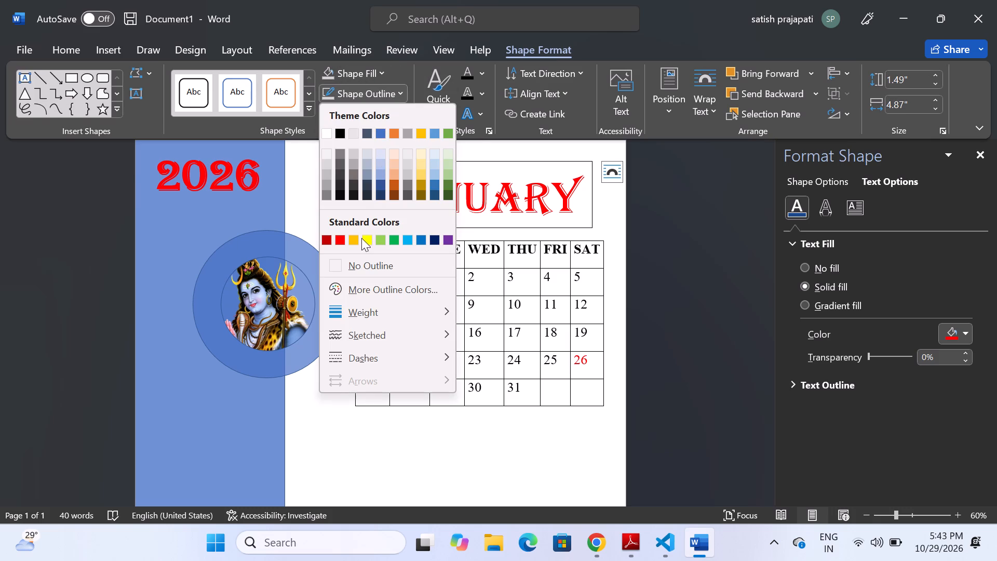
click(357, 265)
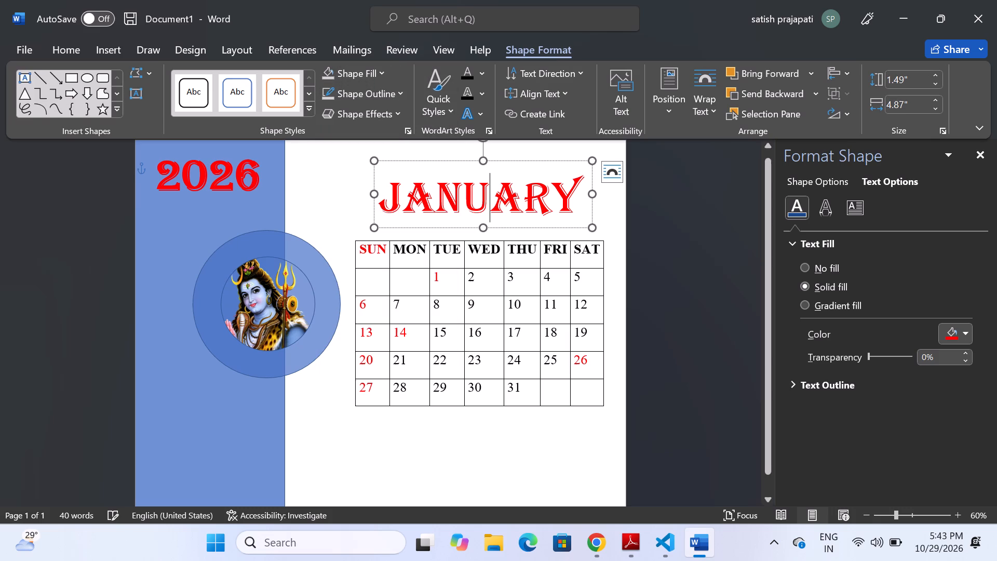
click(403, 450)
Draw a text box about 4.65" wide and 1.14" high below the calendar table and enter "Thank You" in it.
scroll(403, 450, down, 2)
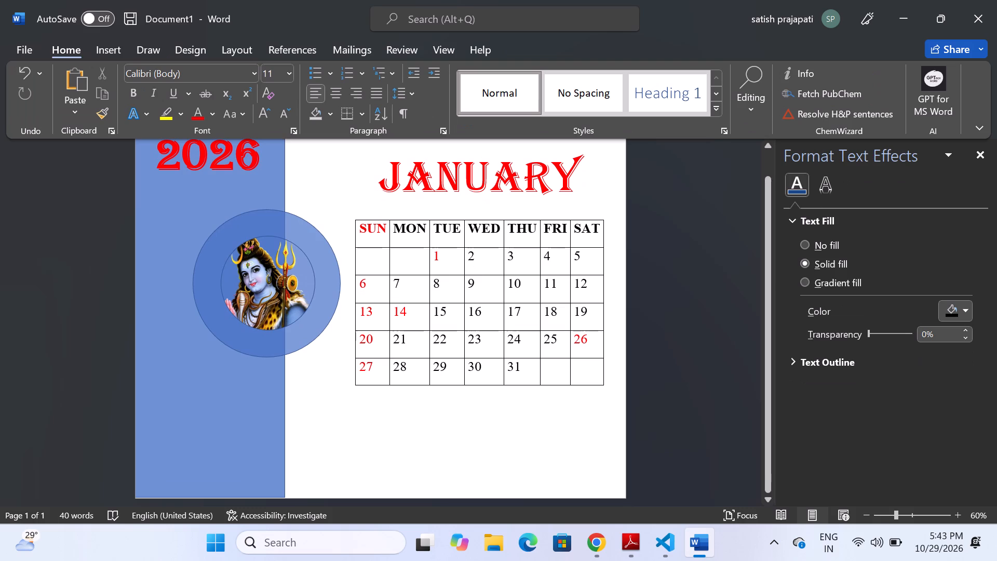
click(115, 49)
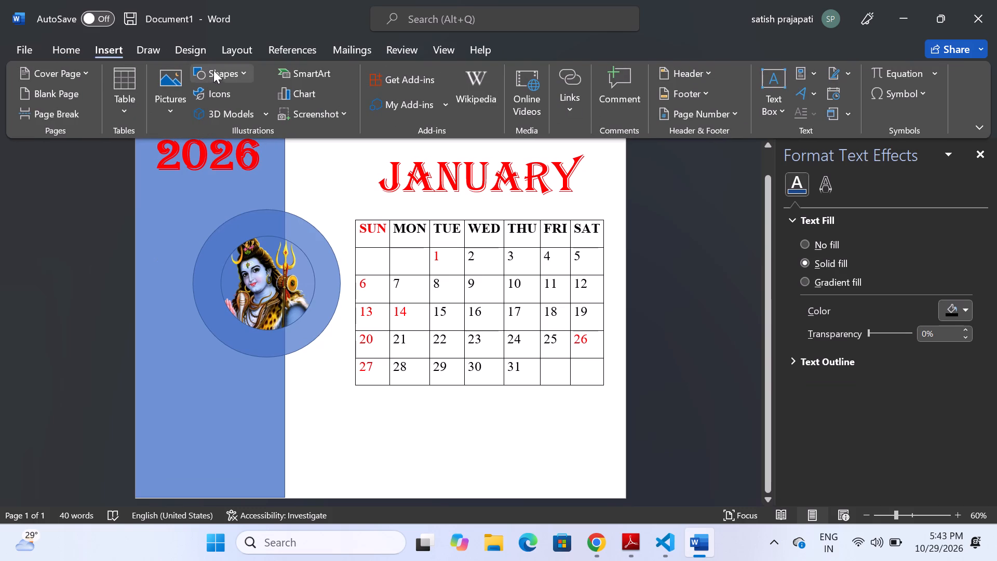
click(218, 76)
click(201, 114)
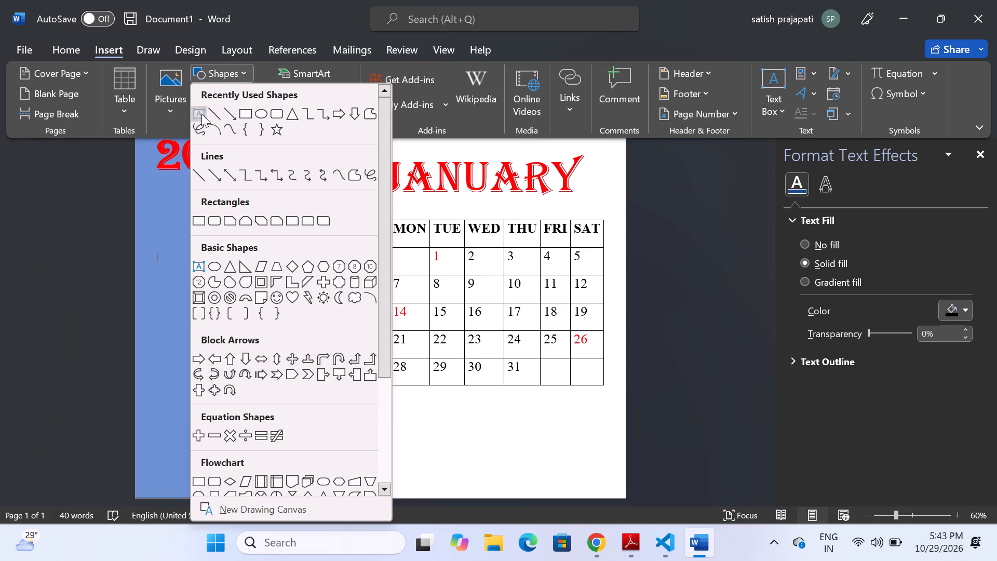
drag(356, 408, 541, 449)
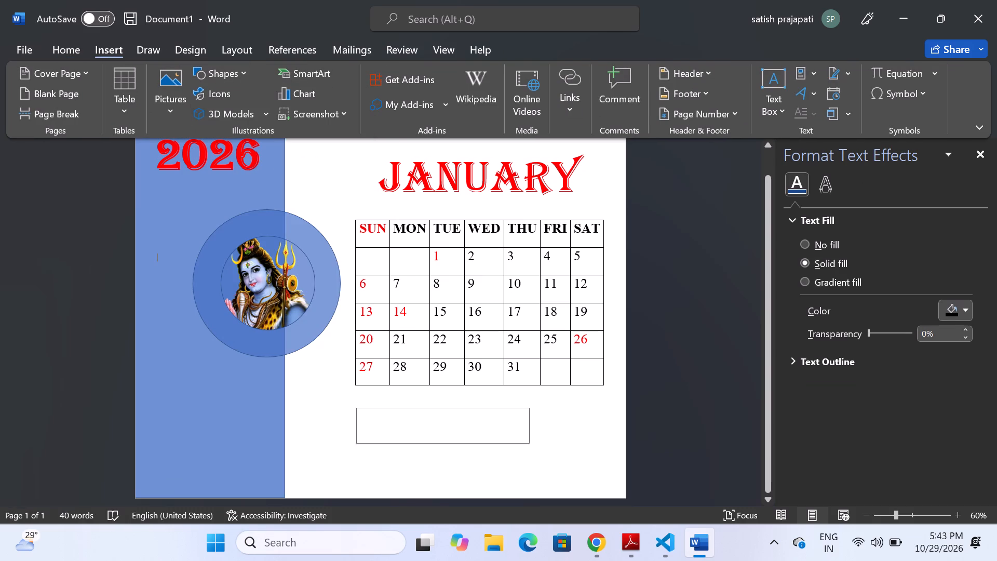
drag(541, 449, 564, 459)
text(Ta)
key(BackSpace)
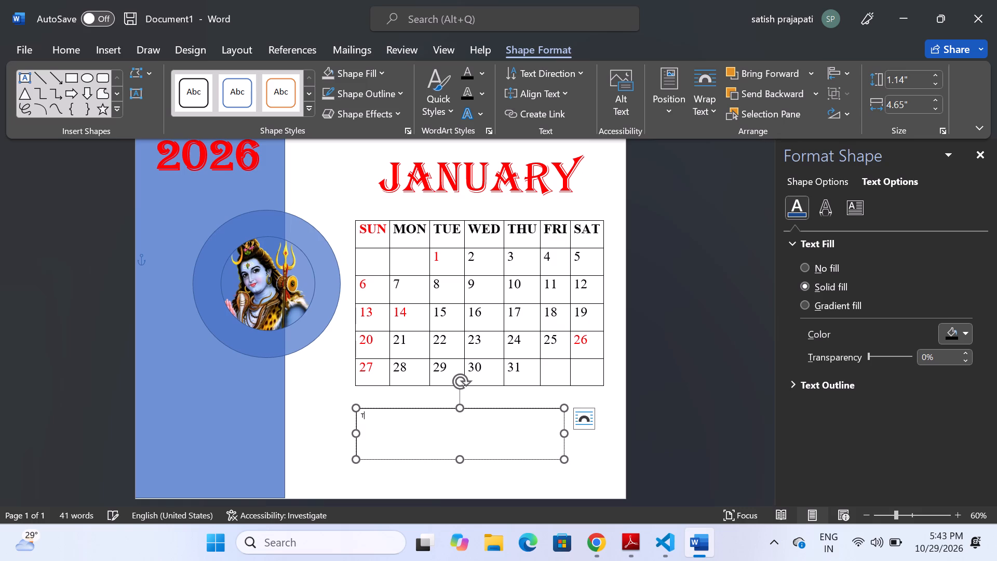
text(hank Yoy)
key(BackSpace)
key(u)
Enlarge the Thank You text to font size 72.
key(ctrl+a)
key(ctrl+shift+period)
key(ctrl+shift+period)
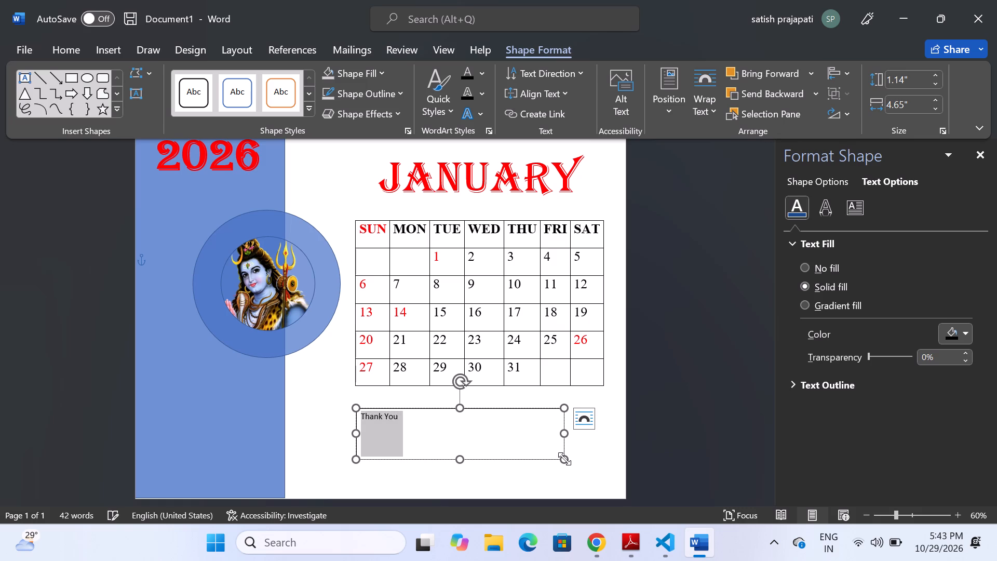
key(ctrl+shift+period)
key(ctrl+shift+period)
key(ctrl+shift+period)
key(ctrl+shift+period)
key(ctrl+shift+period)
key(ctrl+shift+period)
key(ctrl+shift+period)
key(ctrl+shift+period)
key(ctrl+shift+period)
key(ctrl+shift+period)
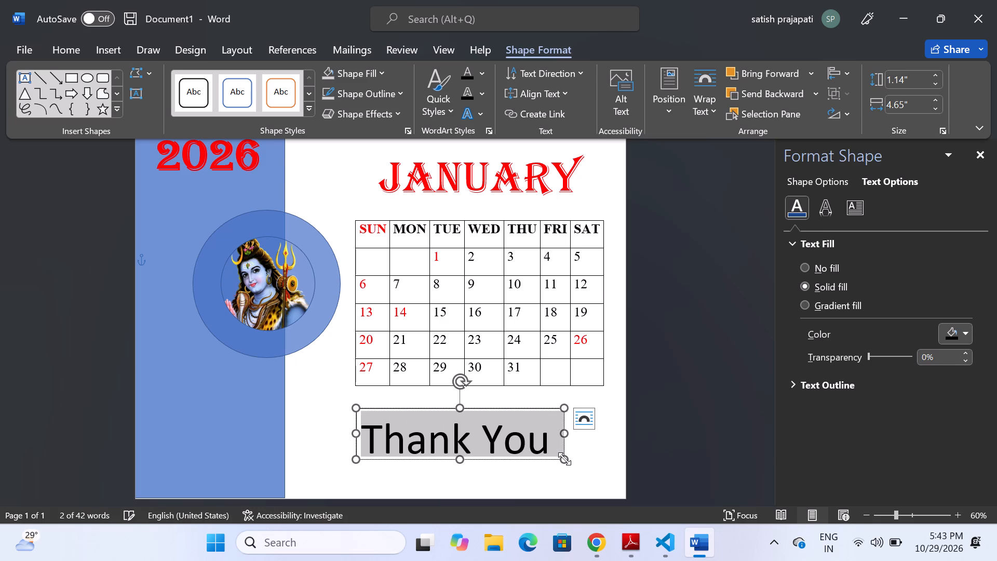
Change the Thank You text's font to Brush Script MT.
click(71, 50)
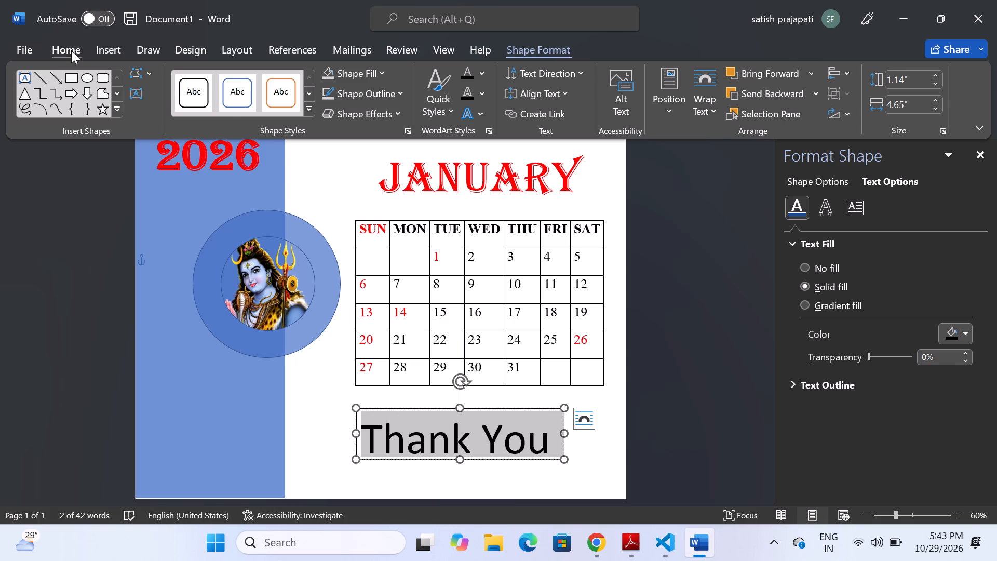
click(253, 72)
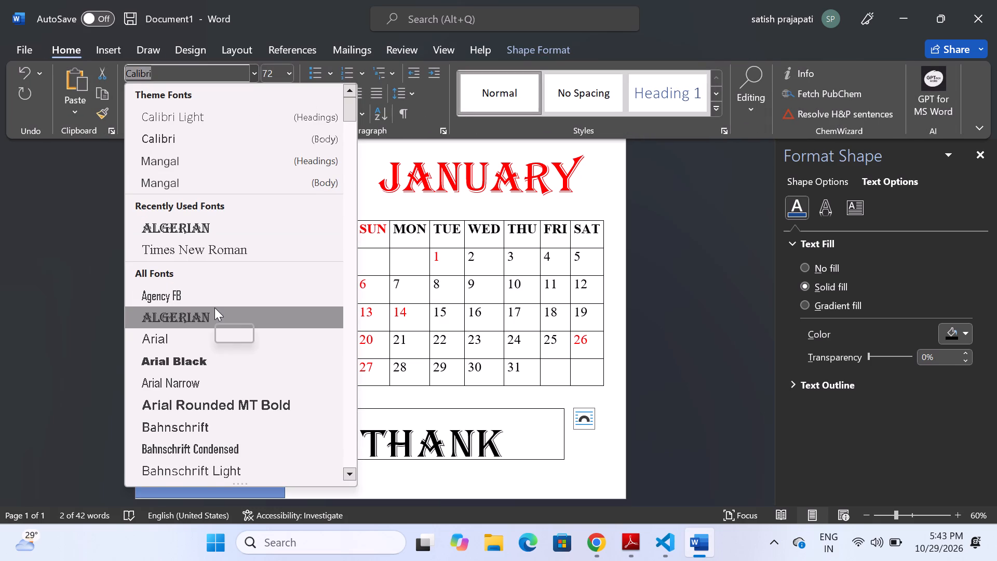
scroll(214, 308, down, 5)
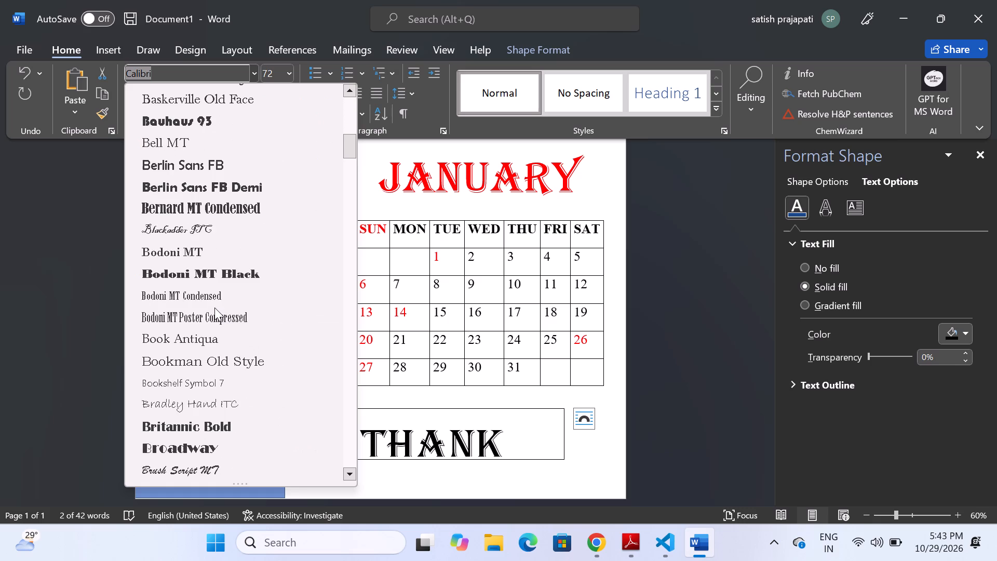
scroll(214, 308, down, 1)
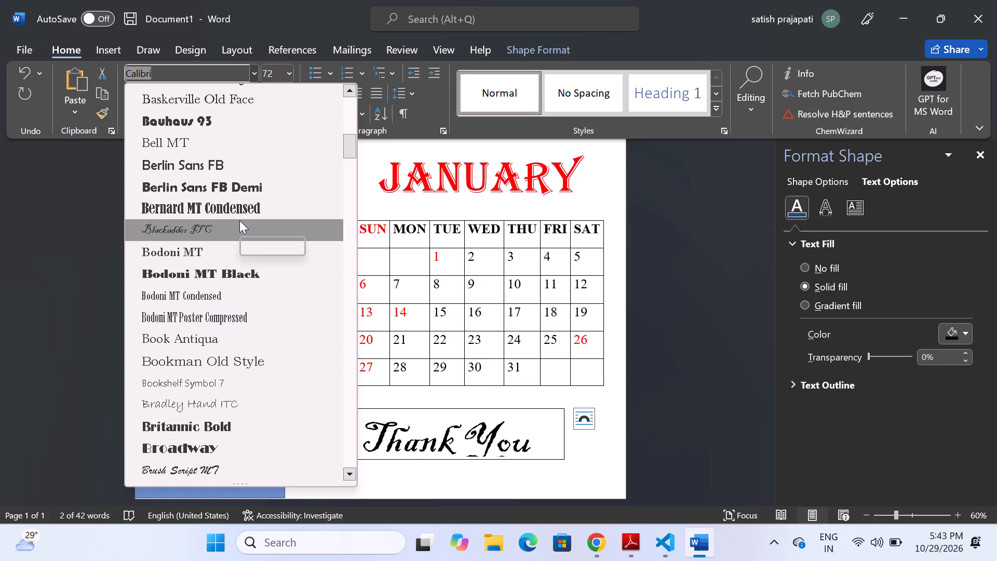
click(214, 463)
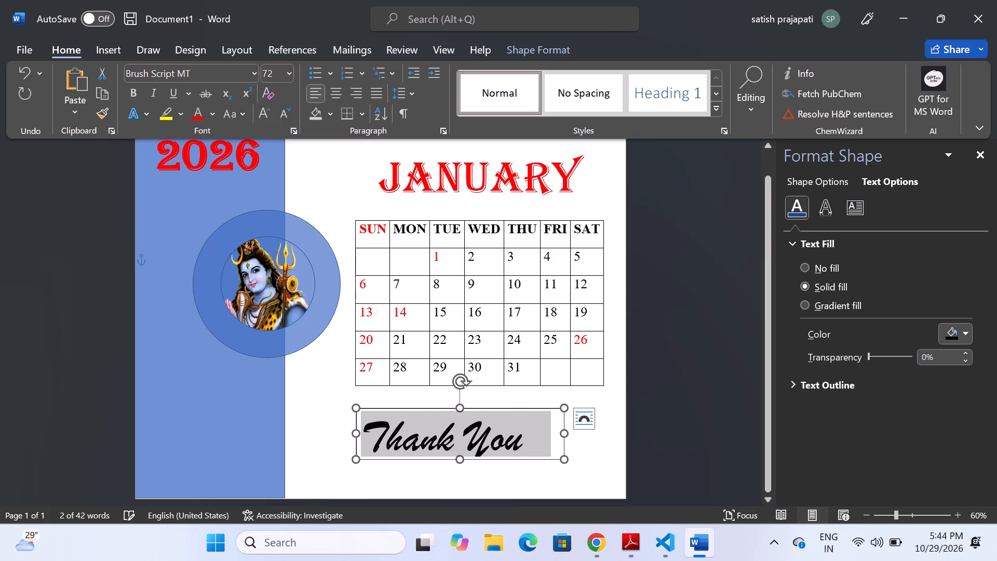
Colour the Thank You text red.
click(202, 112)
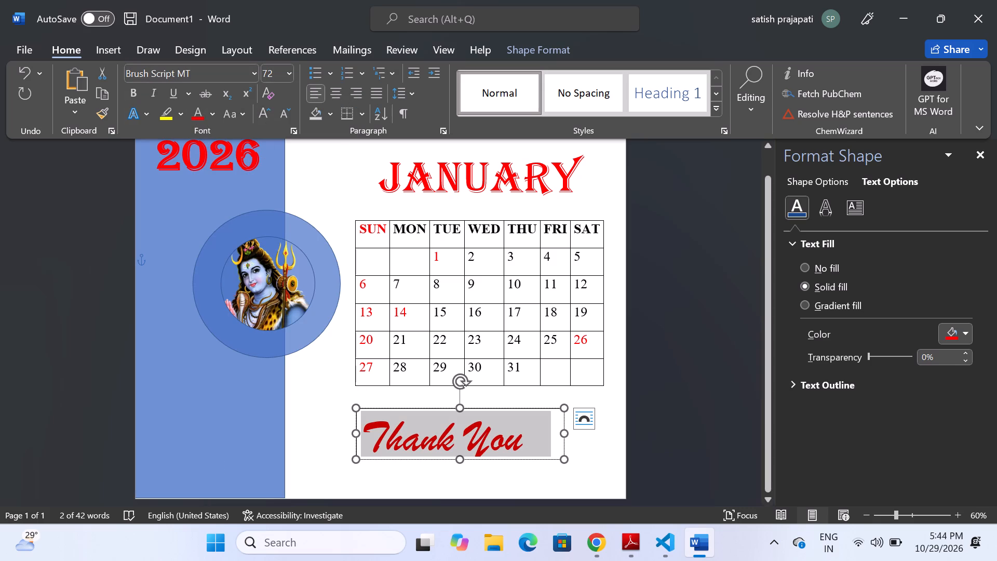
click(571, 473)
Extend the Thank You text box downward to a height of about 1.54".
click(512, 443)
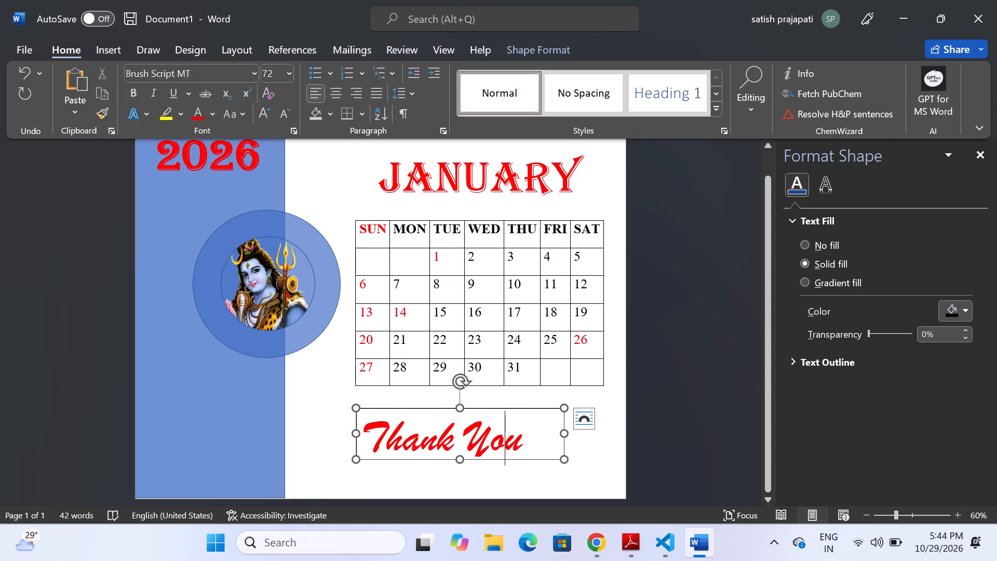
drag(460, 460, 460, 477)
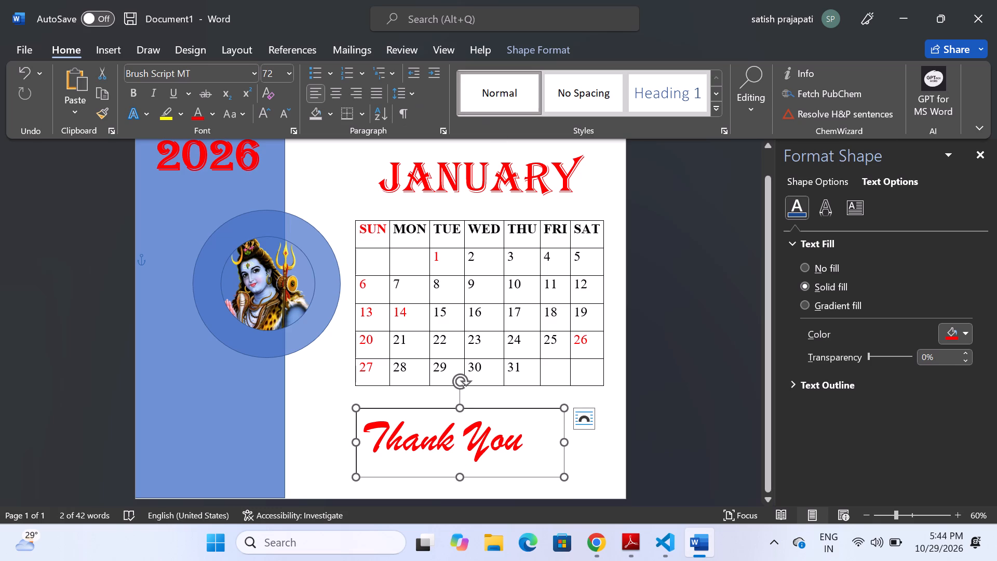
Remove the fill and the outline from the Thank You text box.
click(479, 419)
click(568, 46)
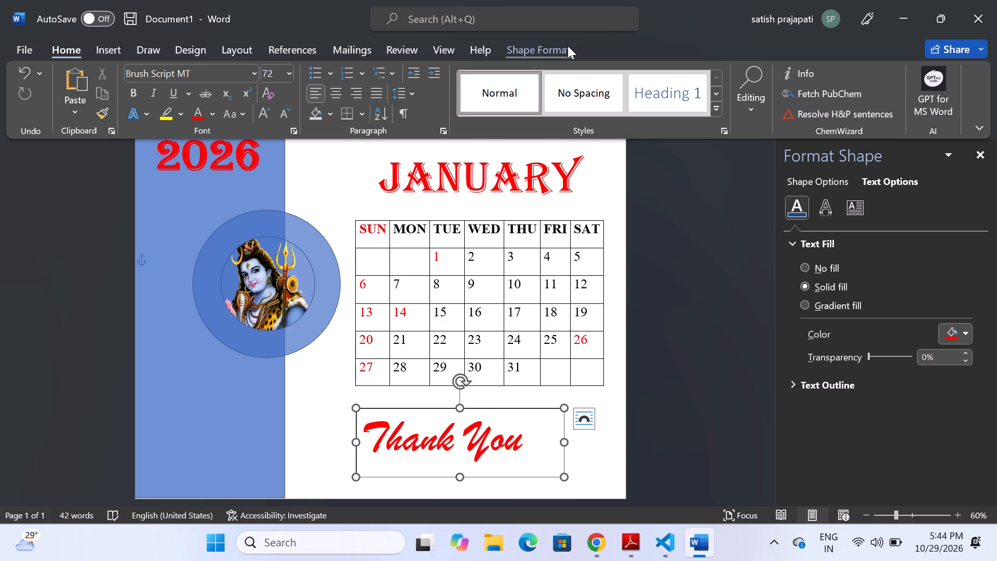
click(379, 74)
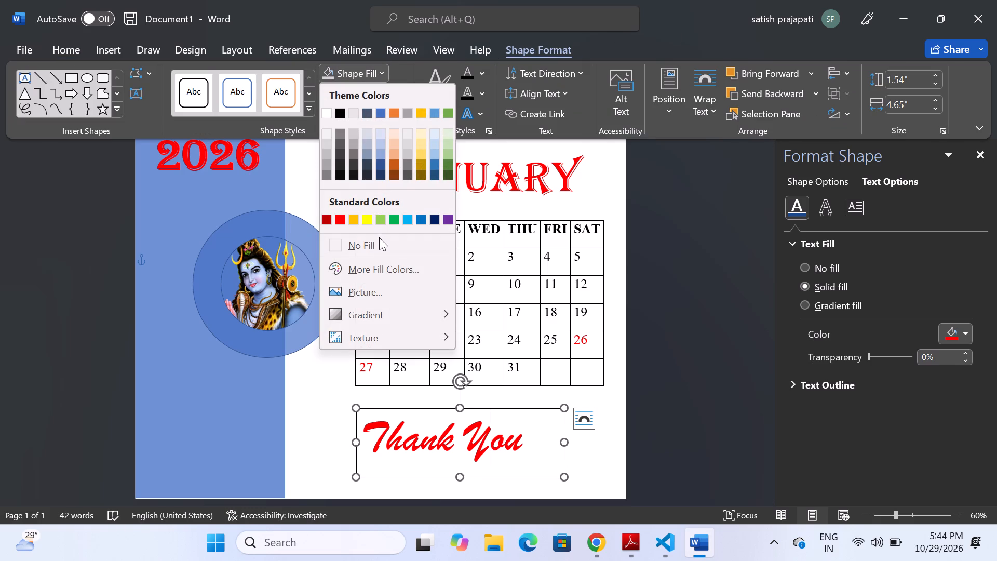
click(379, 241)
click(393, 98)
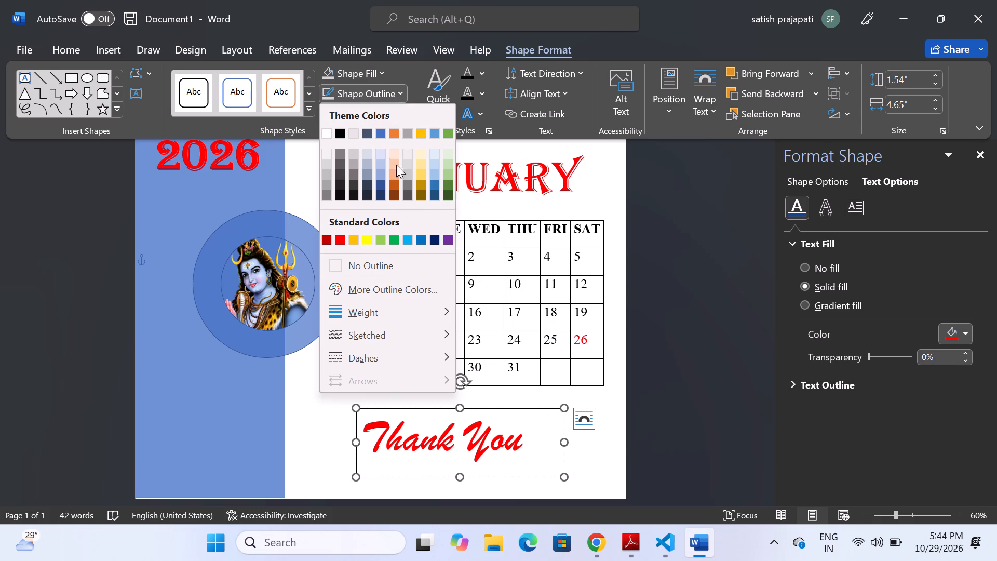
click(370, 260)
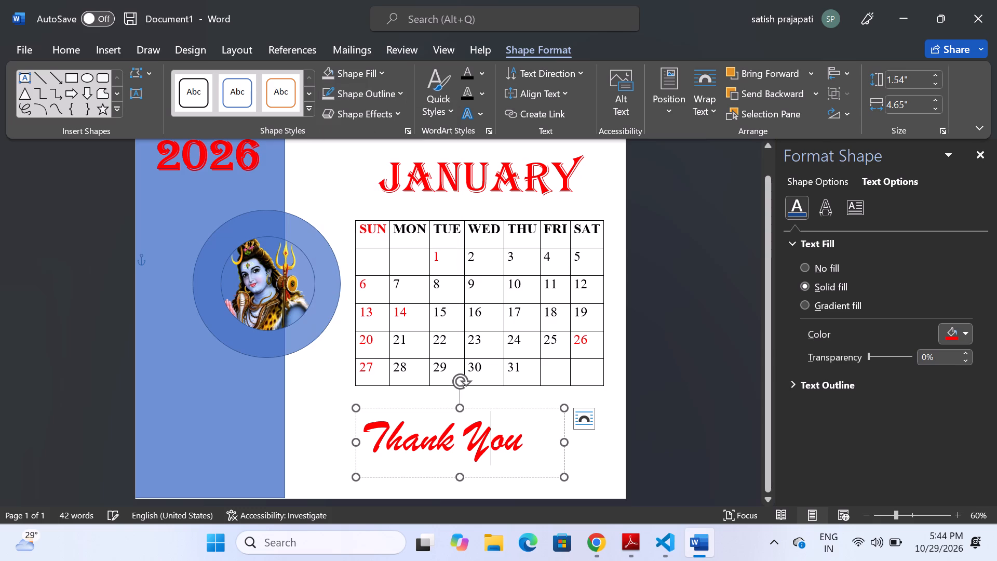
click(330, 369)
Clear all borders of the calendar table and apply only inside vertical borders to it.
ctrl+scroll(330, 369, down, 1)
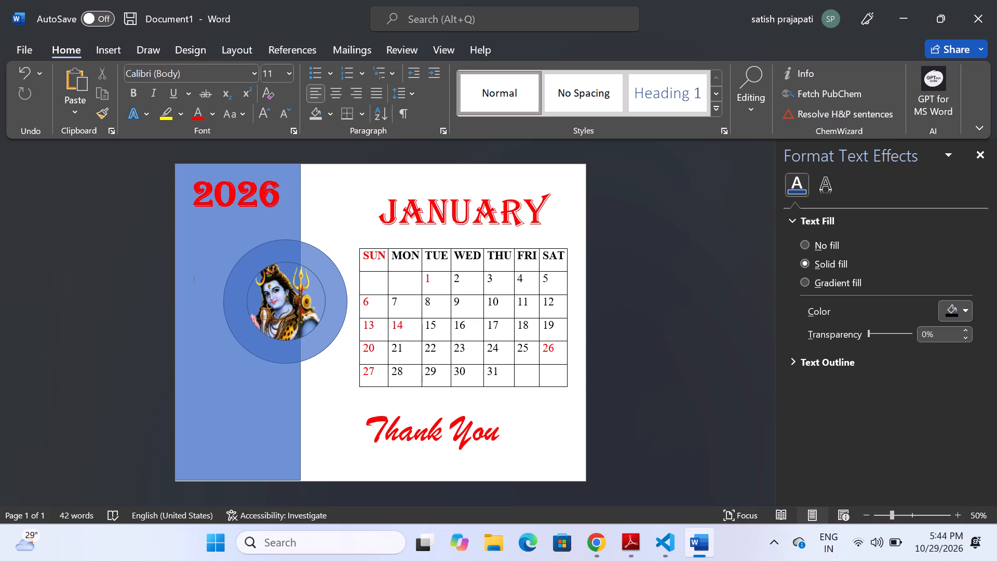
click(351, 237)
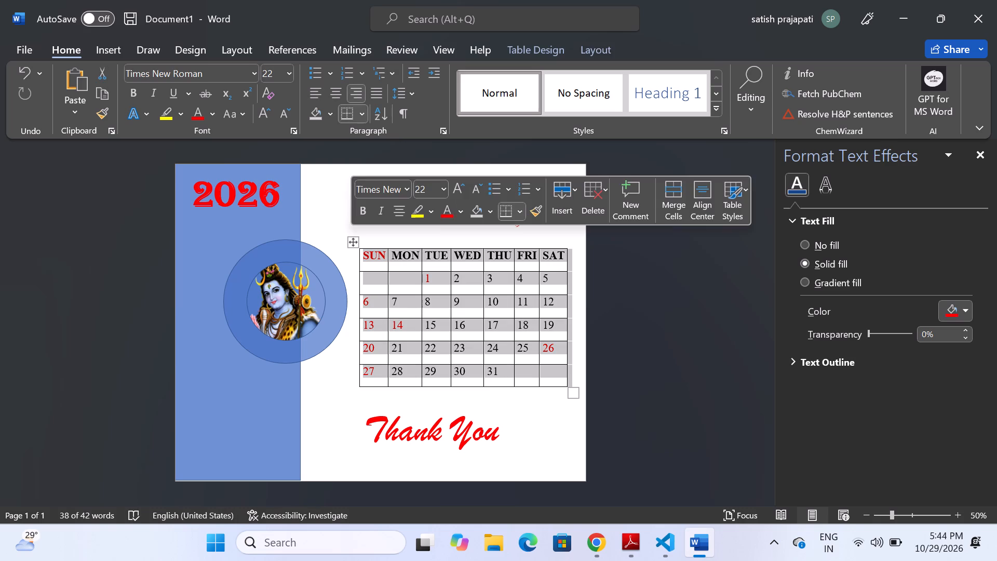
click(545, 52)
click(791, 111)
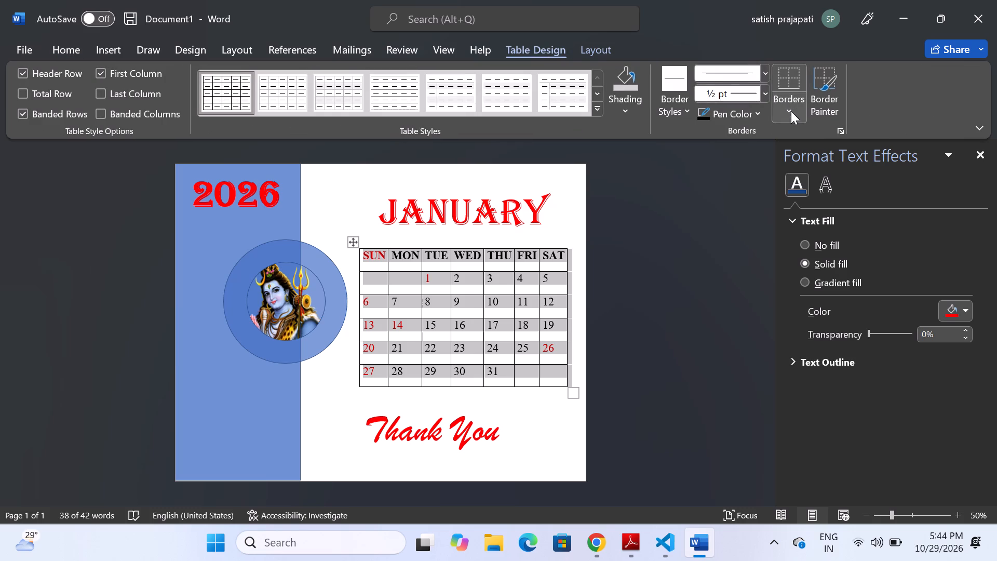
click(844, 223)
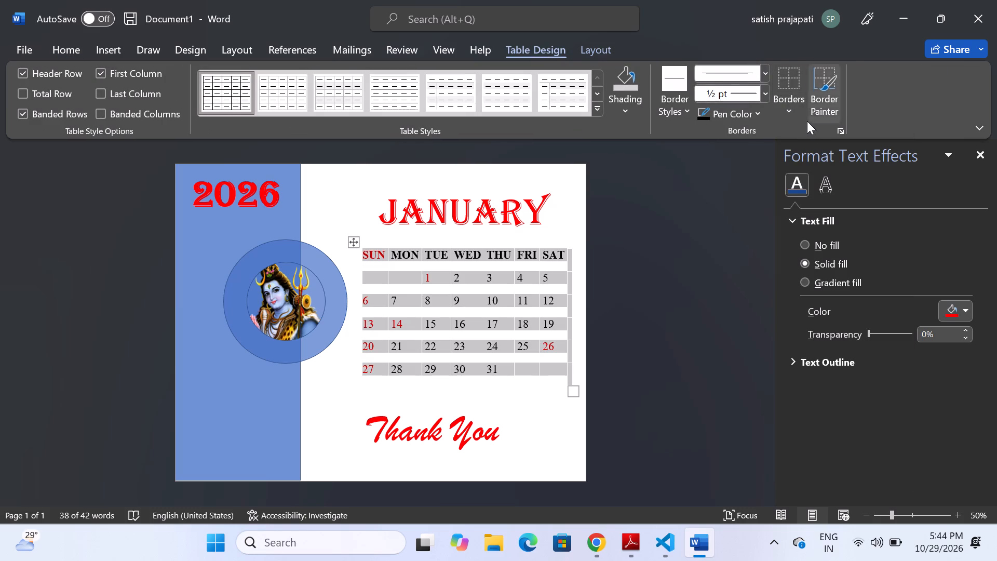
click(799, 119)
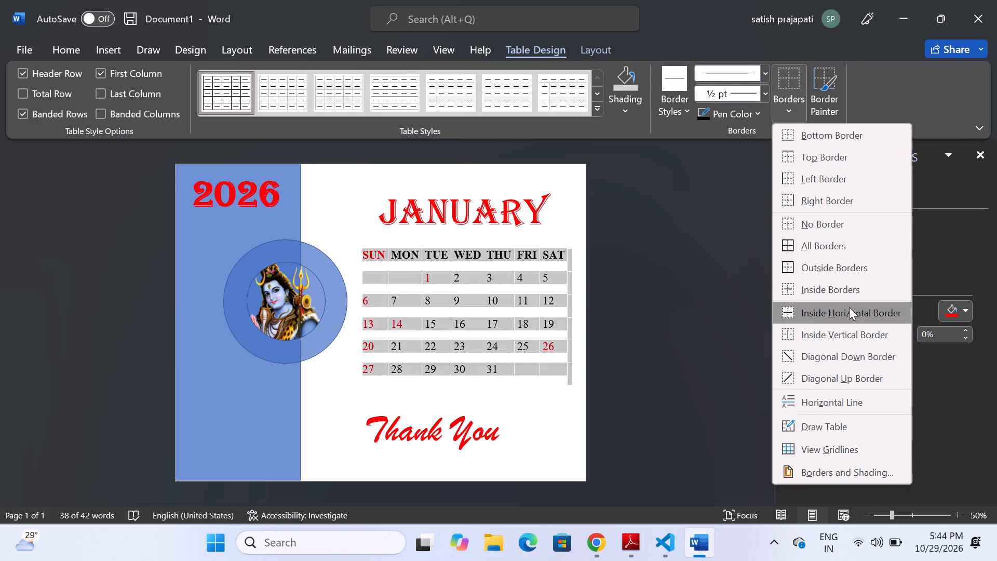
click(844, 332)
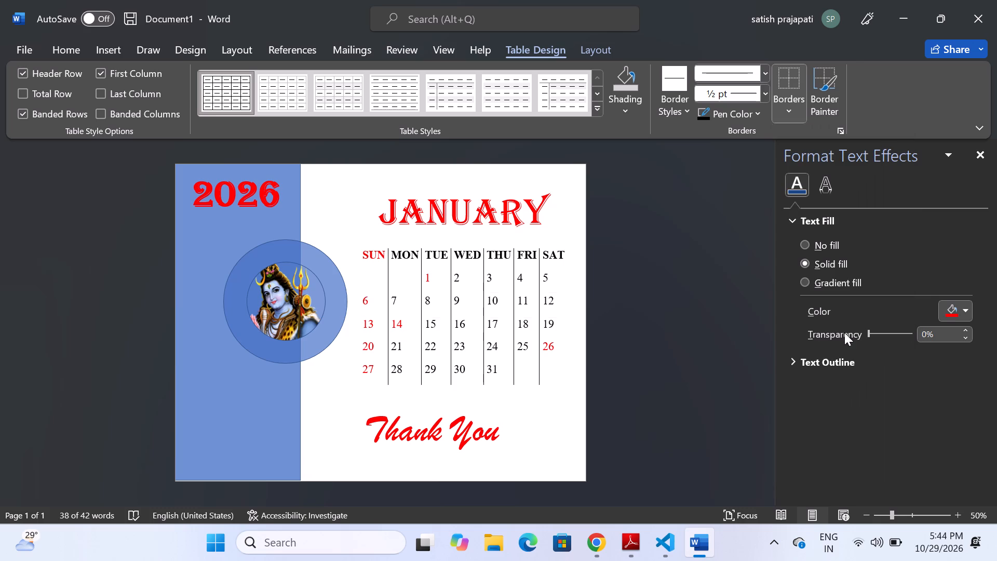
click(563, 431)
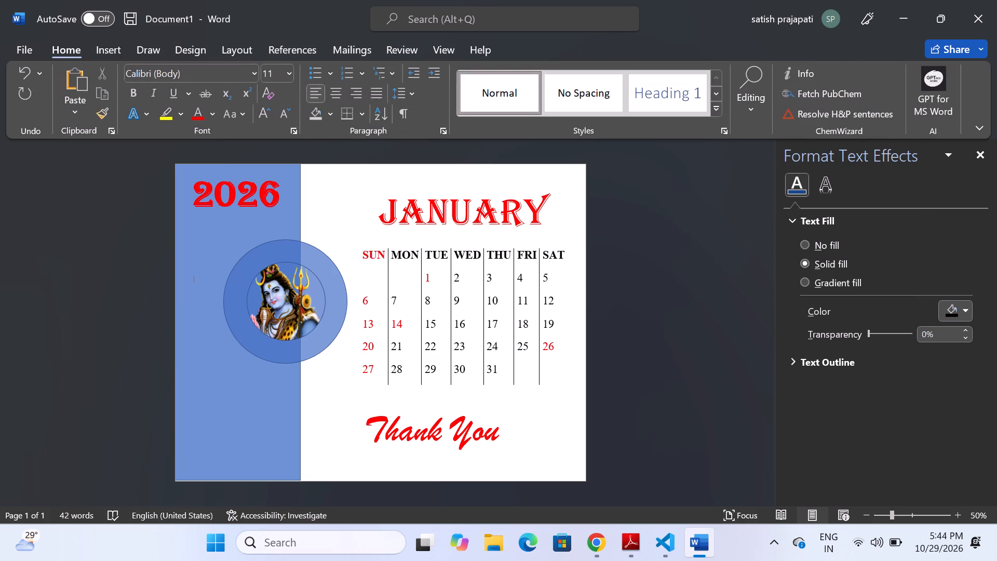
Add a bottom border beneath the table's weekday header row, from SUN to SAT.
drag(364, 252, 506, 257)
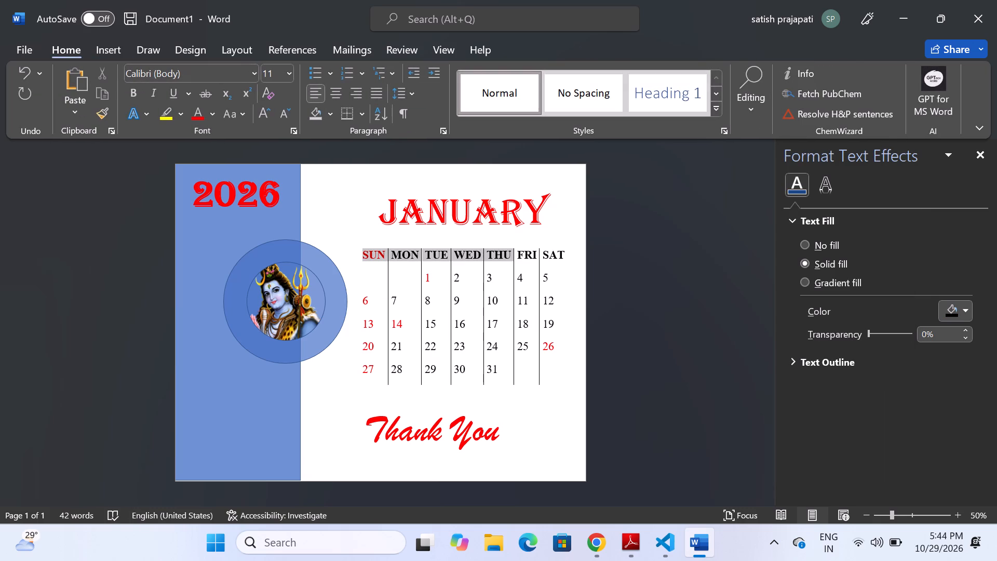
drag(506, 257, 551, 257)
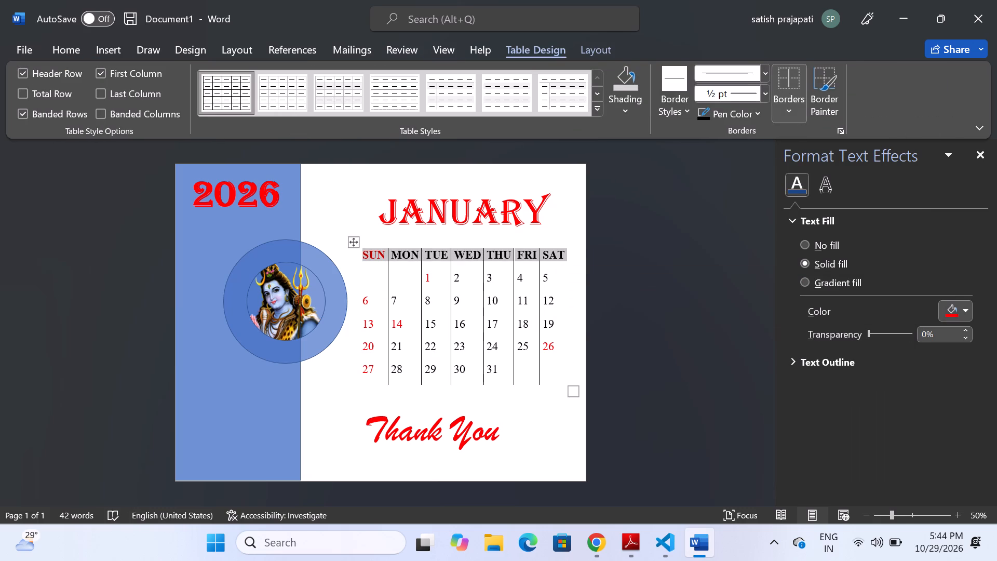
click(791, 114)
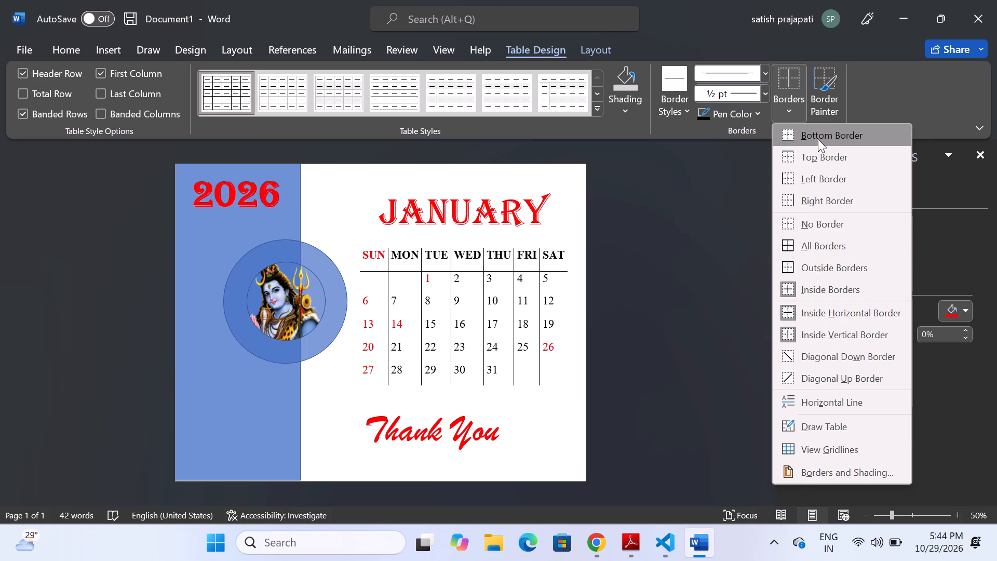
click(818, 139)
click(673, 279)
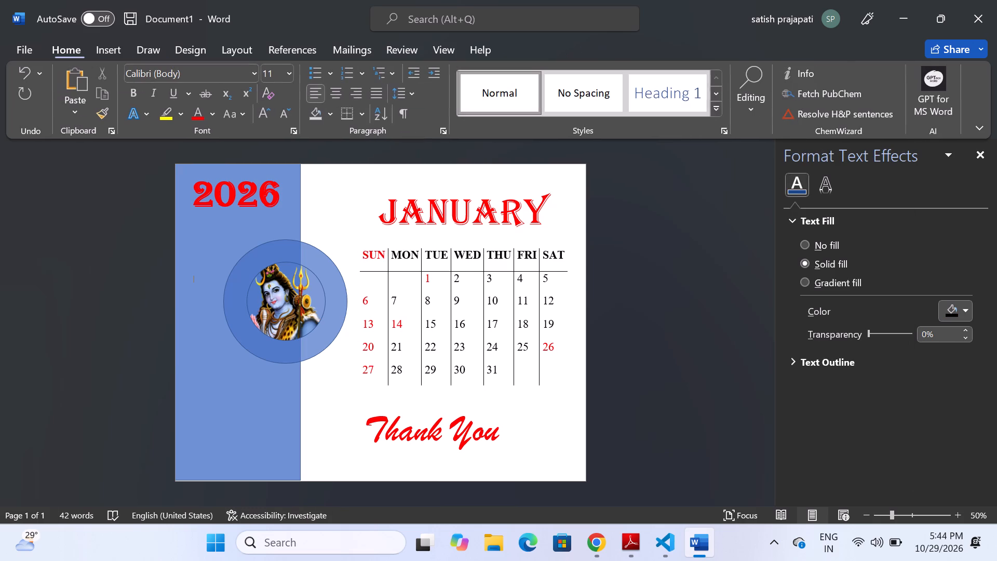